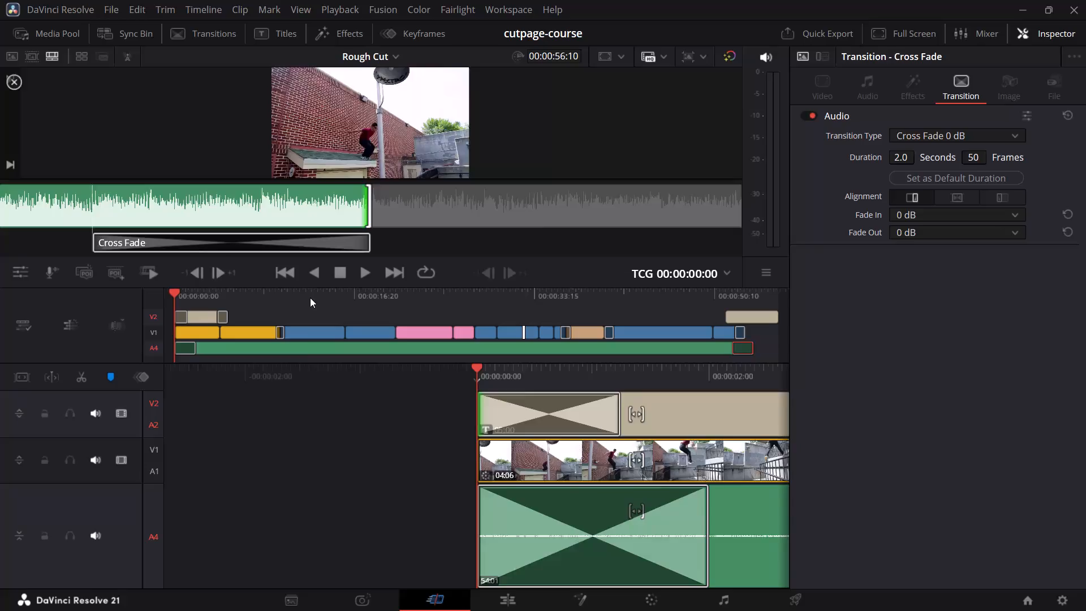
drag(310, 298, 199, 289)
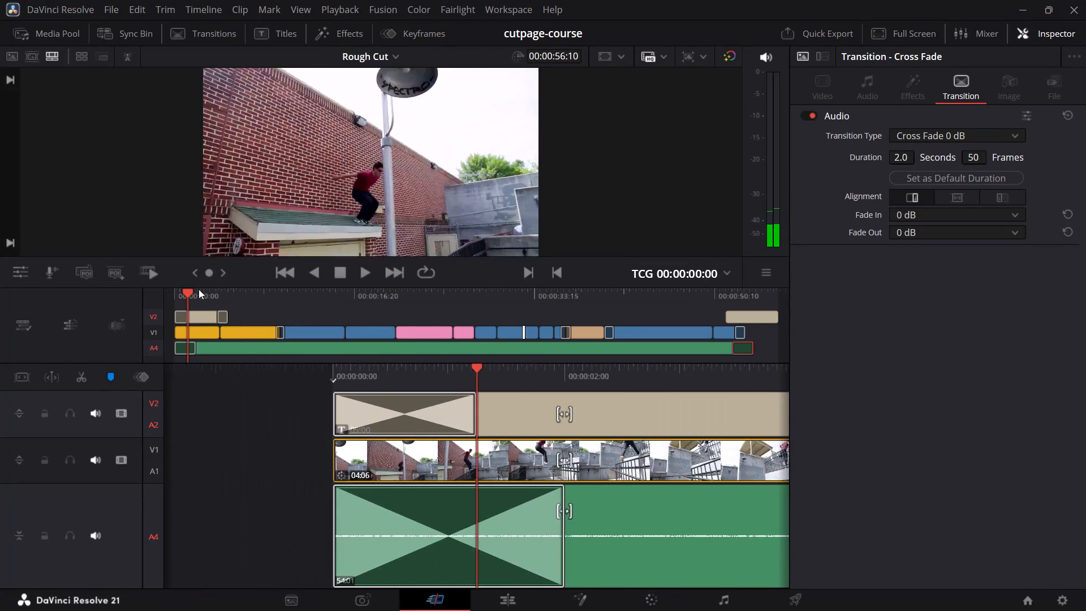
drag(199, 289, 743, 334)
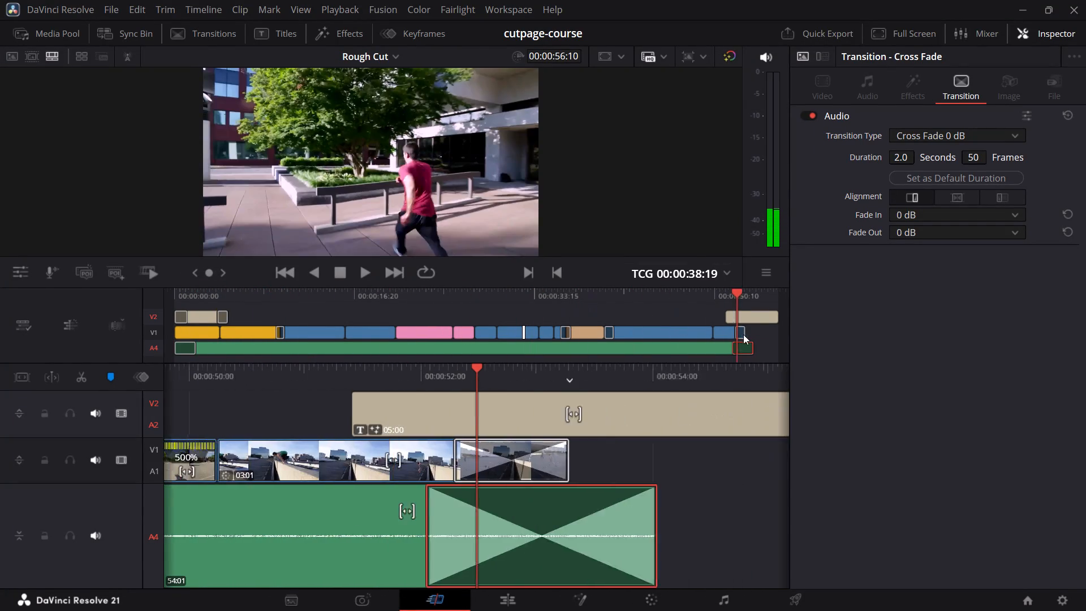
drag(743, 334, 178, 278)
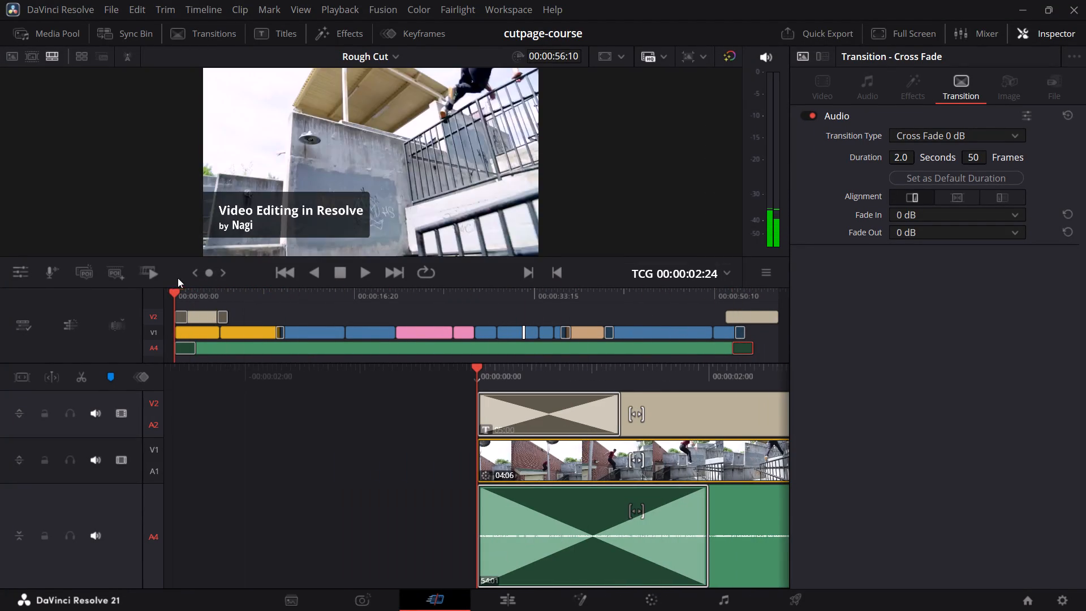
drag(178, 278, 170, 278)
Create a new empty timeline named Parkour in the Master bin of the media pool.
click(63, 31)
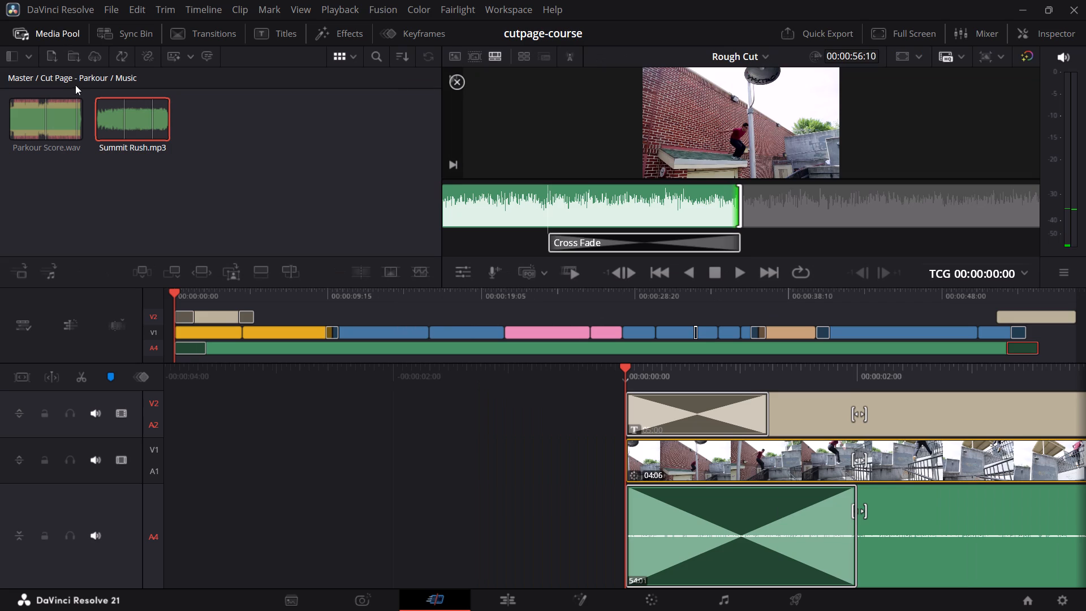
click(64, 79)
click(28, 78)
right_click(229, 158)
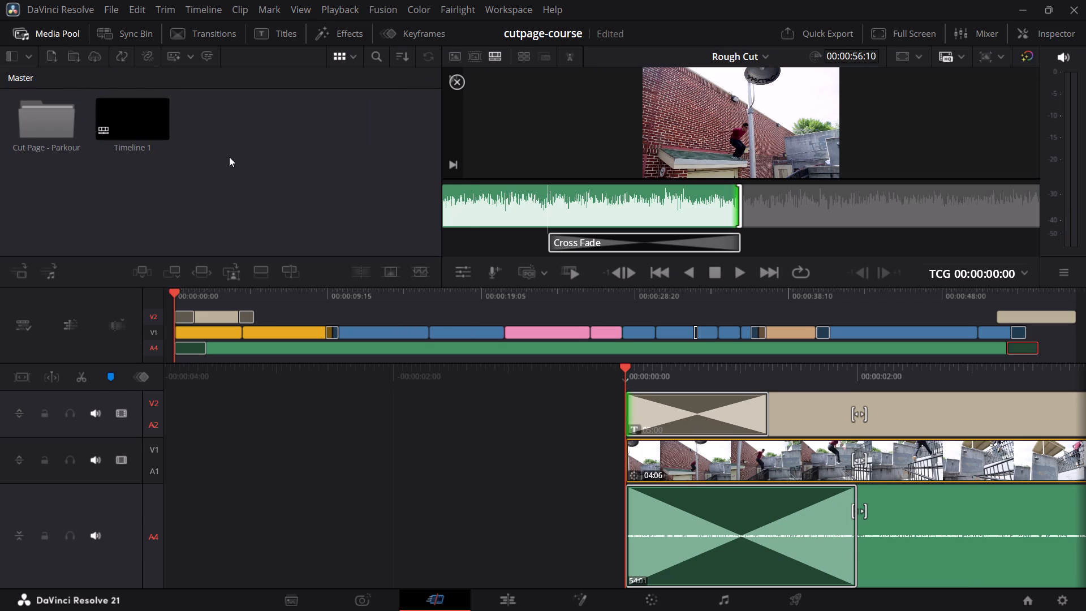
click(265, 169)
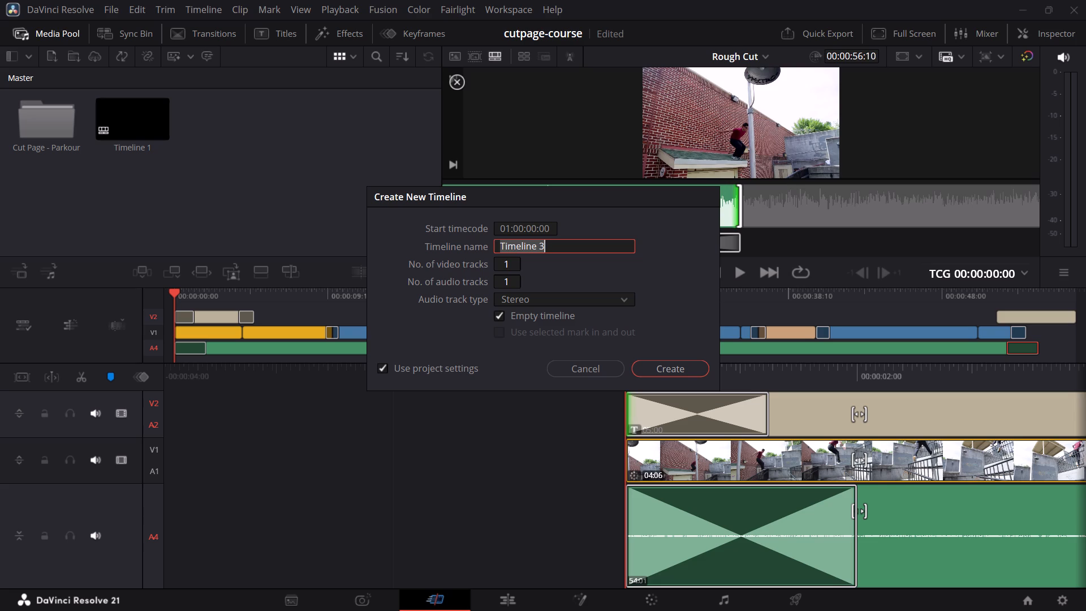
text(Park)
text(our)
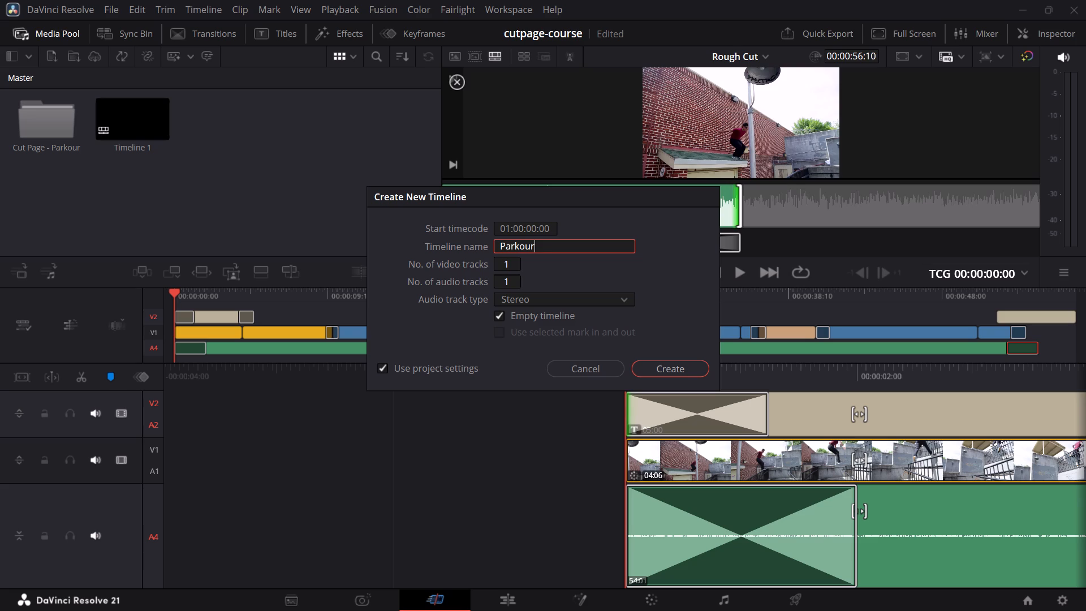
key(Return)
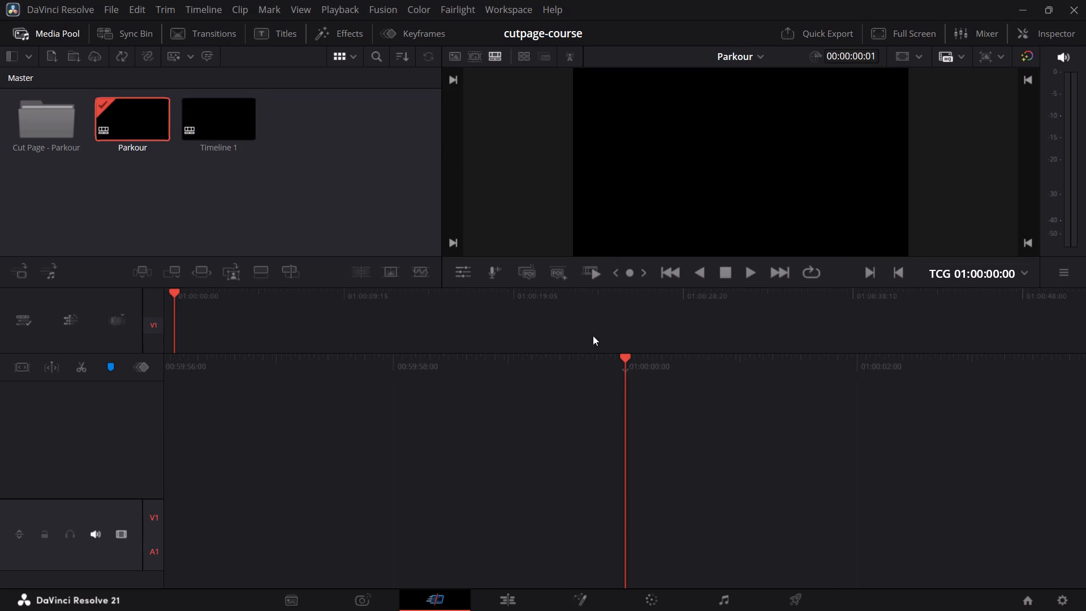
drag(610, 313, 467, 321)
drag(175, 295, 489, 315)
Expand the height of the V1/A1 track in the Parkour timeline.
drag(138, 500, 124, 444)
drag(107, 493, 118, 419)
click(16, 534)
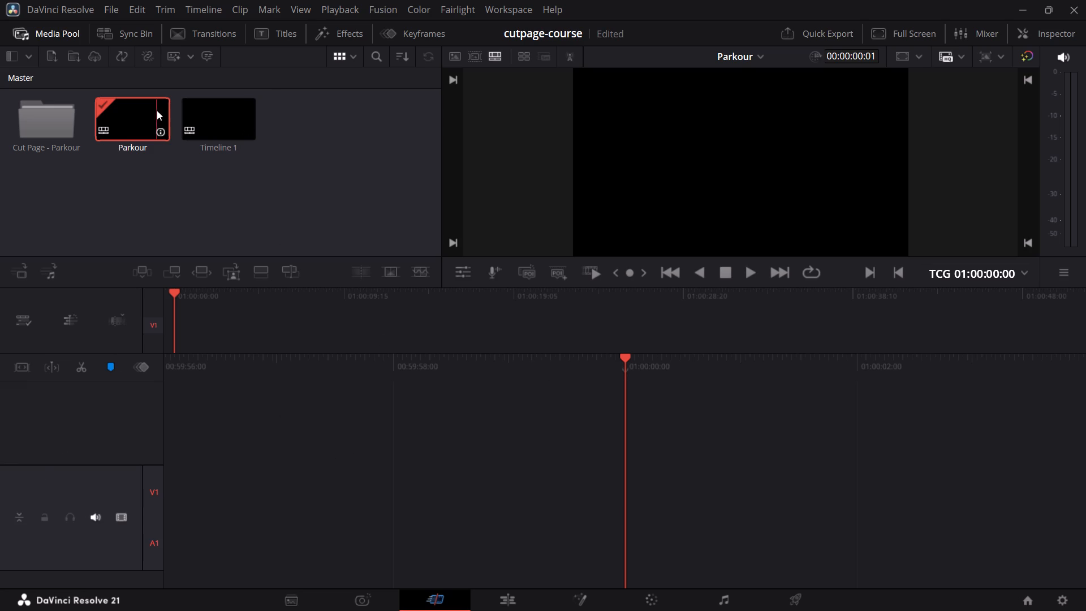
Examine the R05_84 and R05_81 Walk on Roof clips from the Walk On Roof bin inside Cut Page - Parkour.
double_click(27, 133)
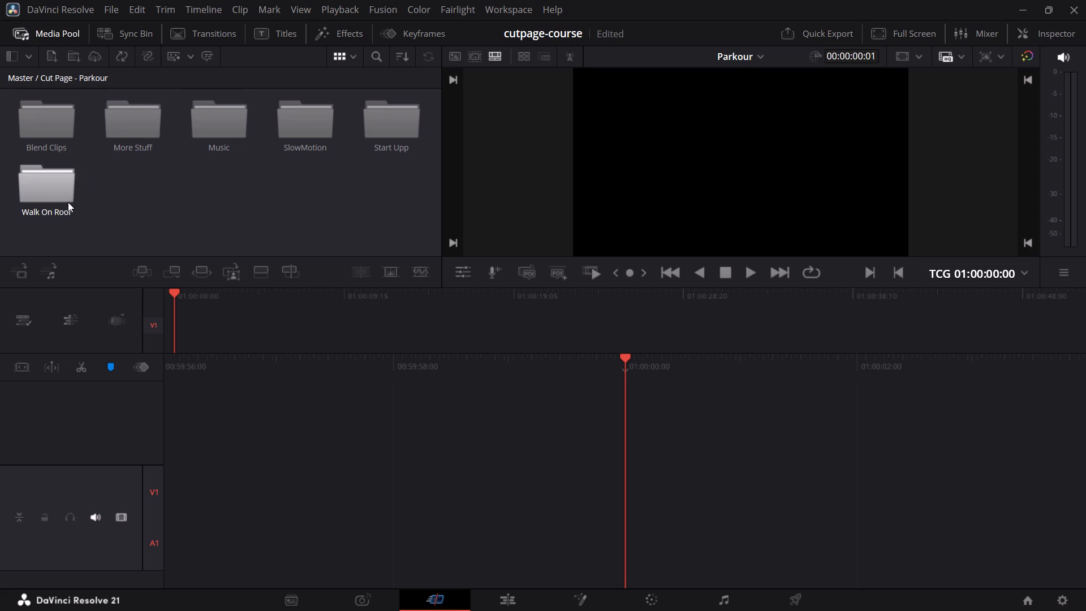
double_click(51, 195)
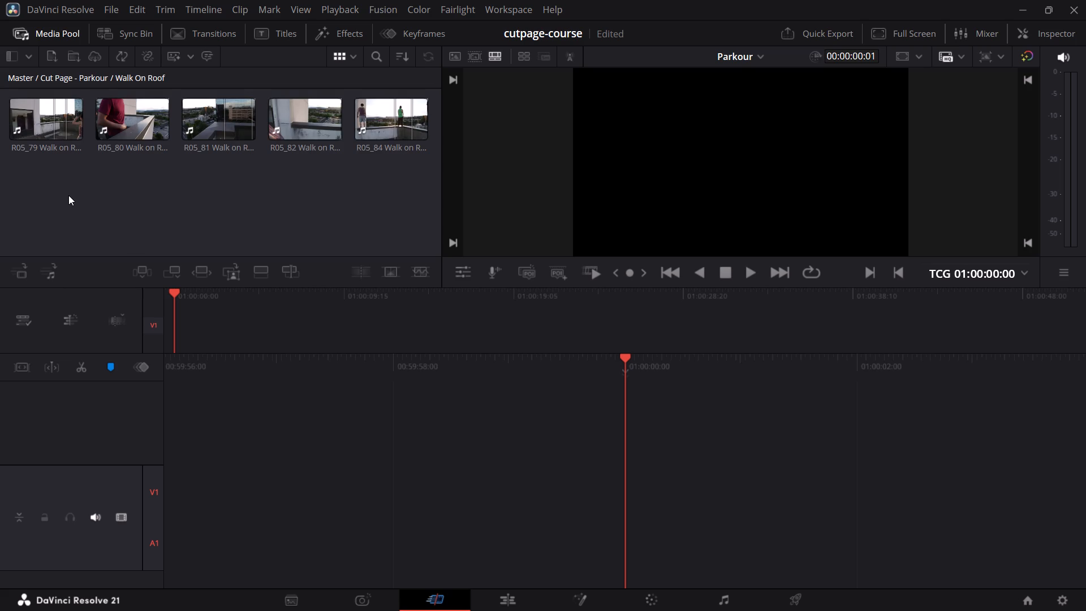
double_click(390, 110)
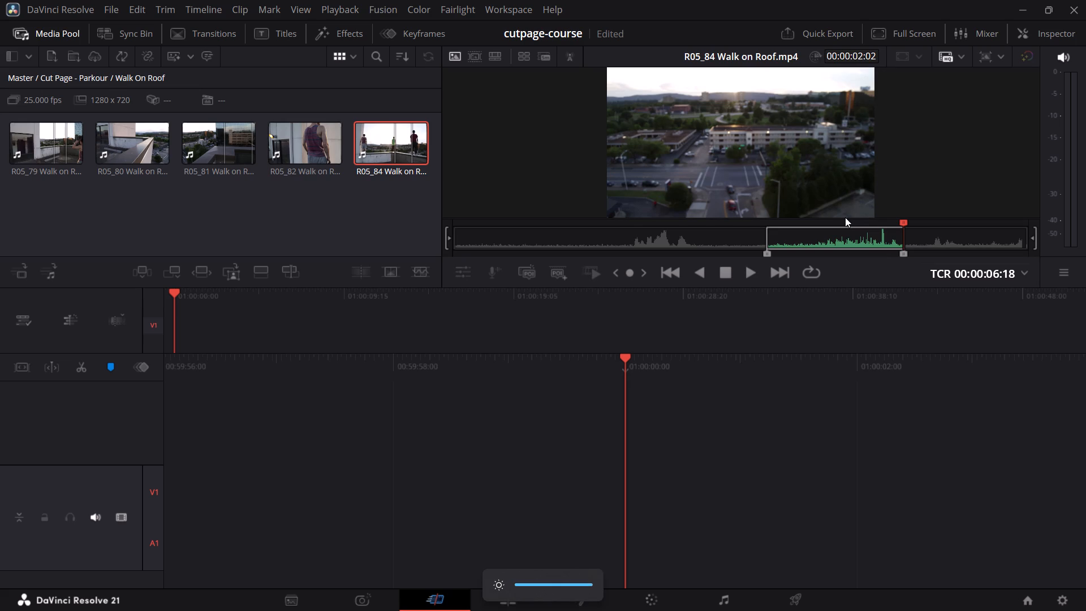
drag(785, 247, 731, 251)
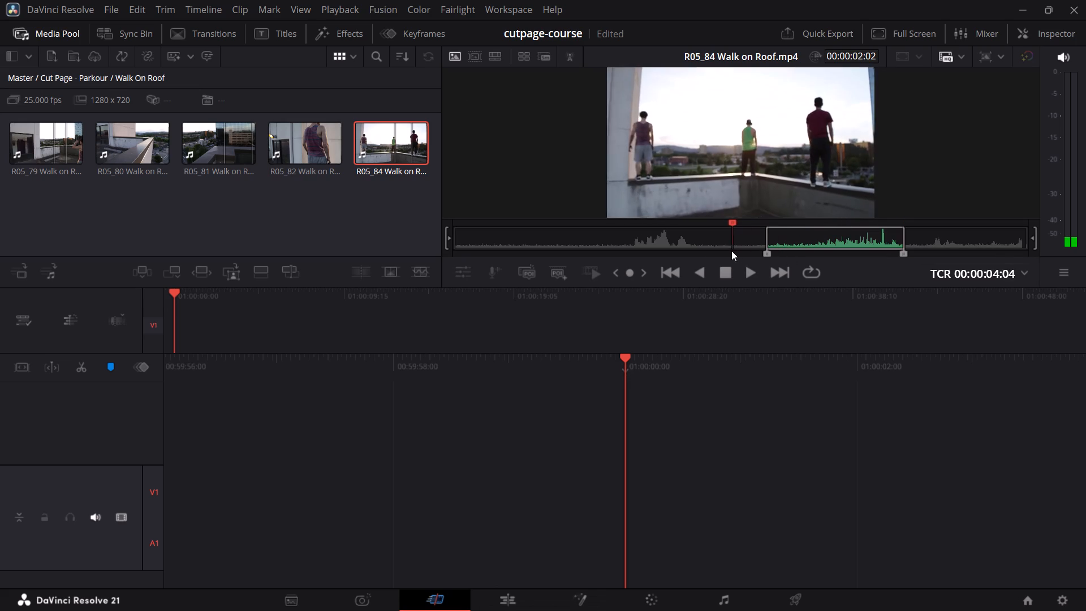
drag(731, 251, 606, 241)
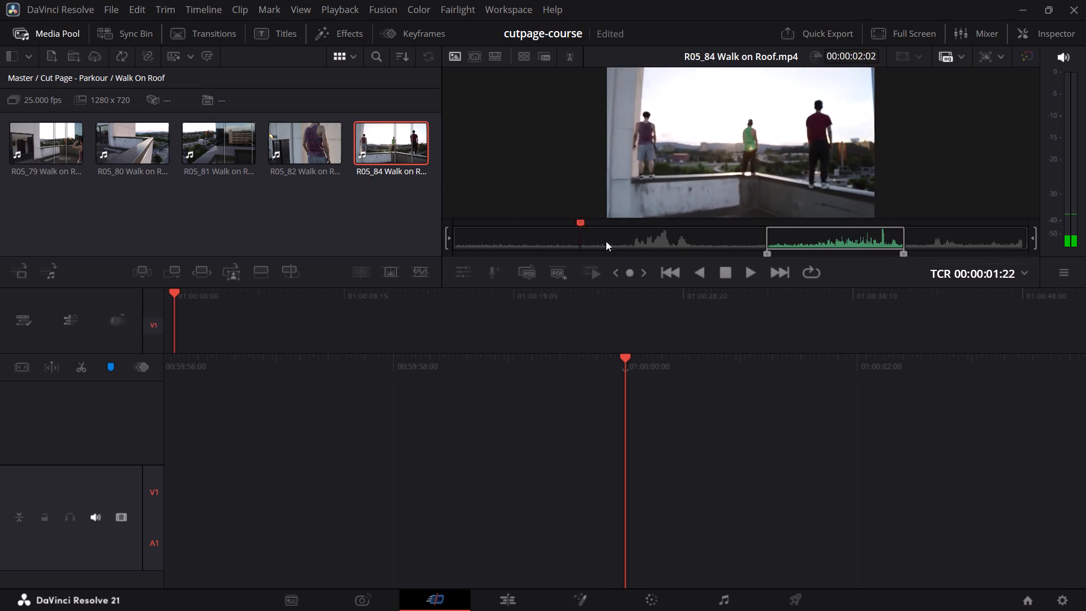
drag(606, 241, 854, 262)
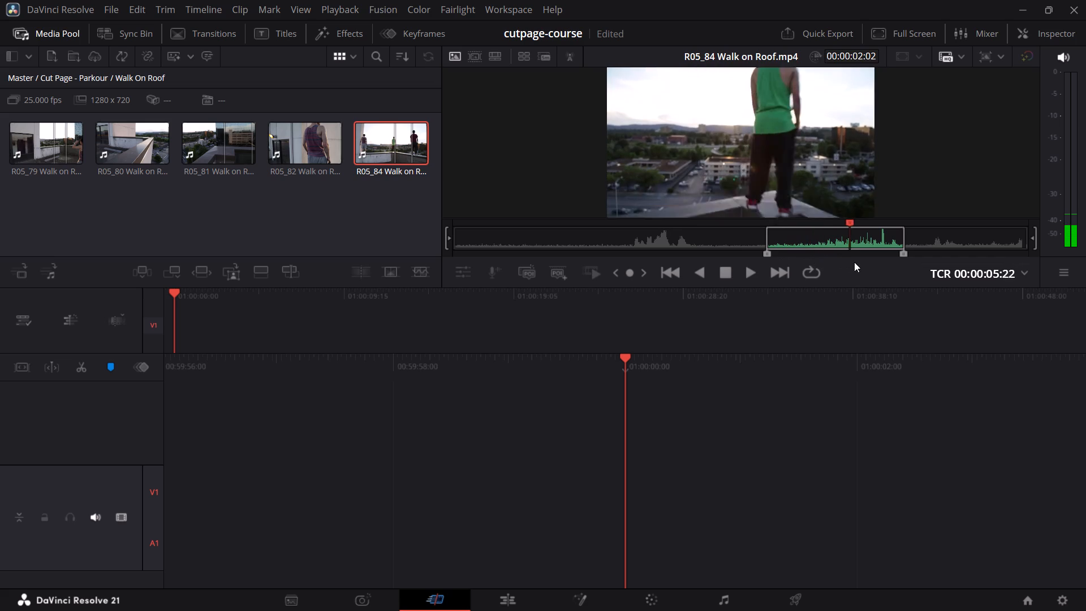
drag(854, 262, 994, 277)
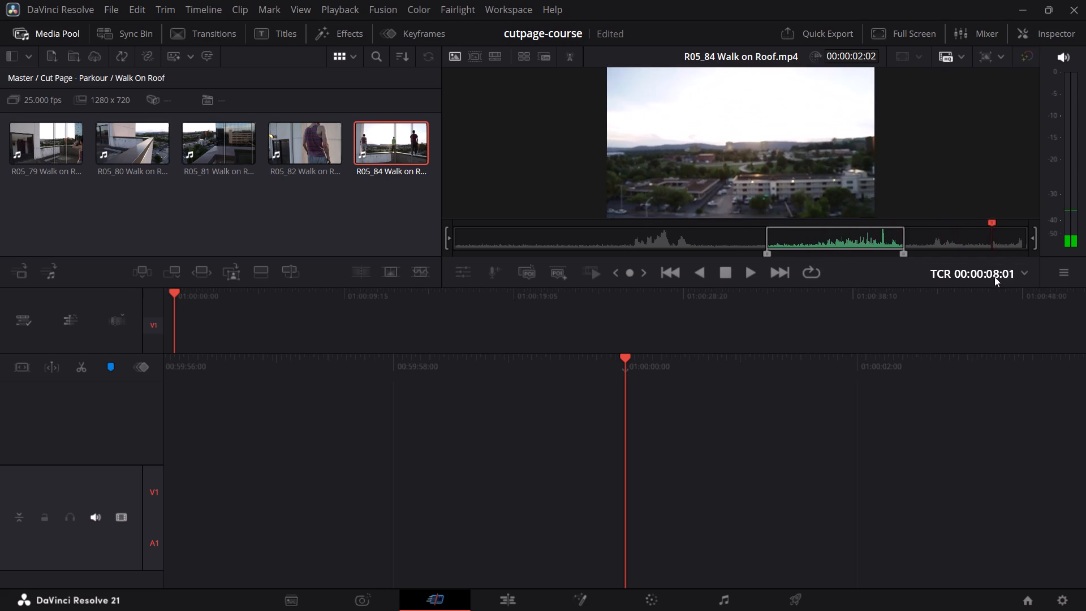
drag(994, 277, 730, 261)
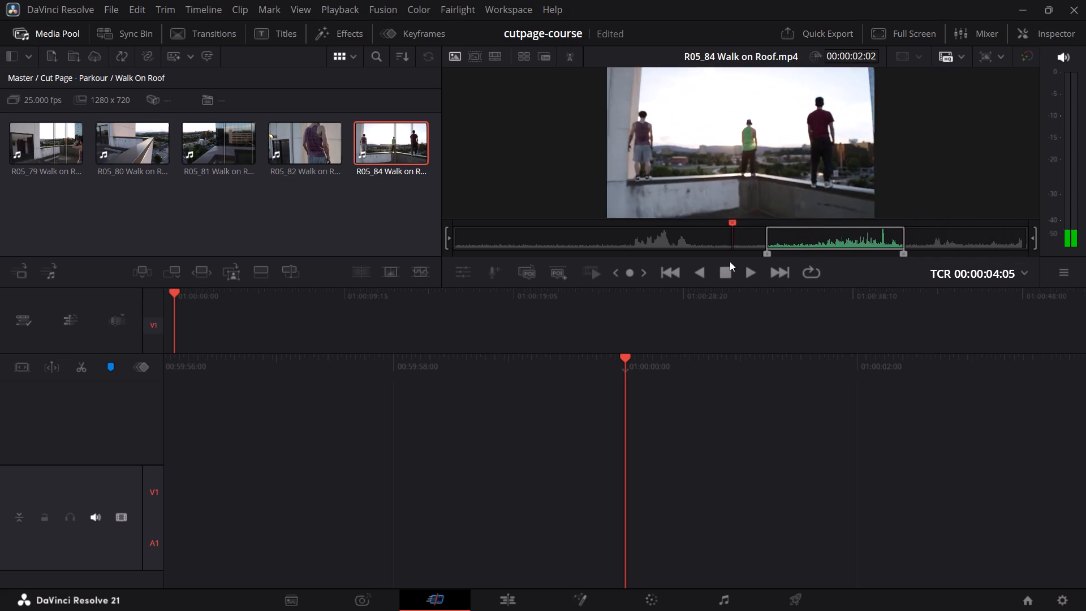
drag(730, 261, 865, 256)
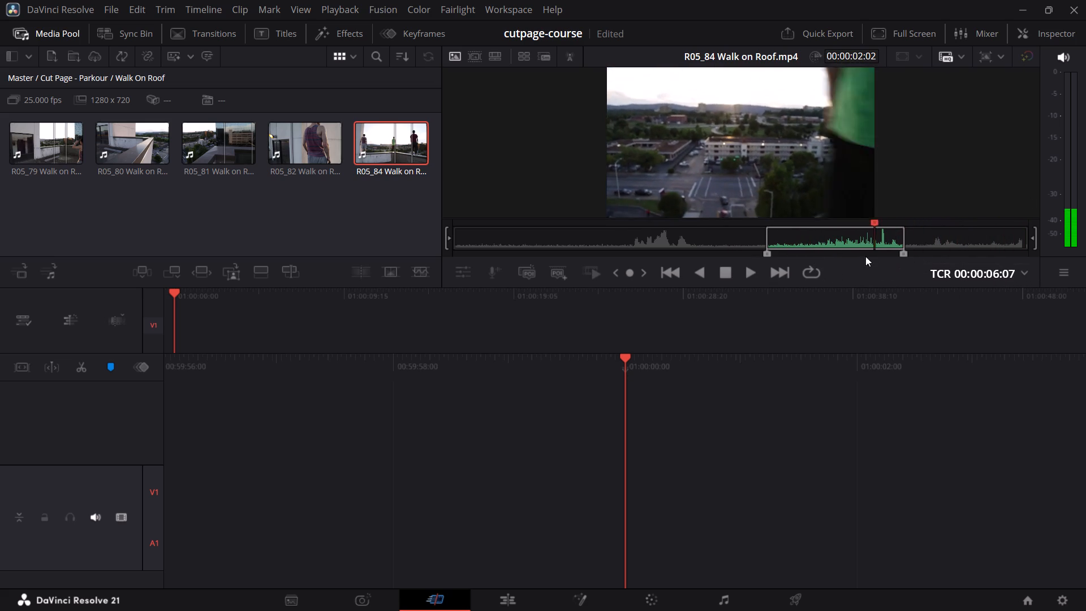
drag(865, 256, 786, 248)
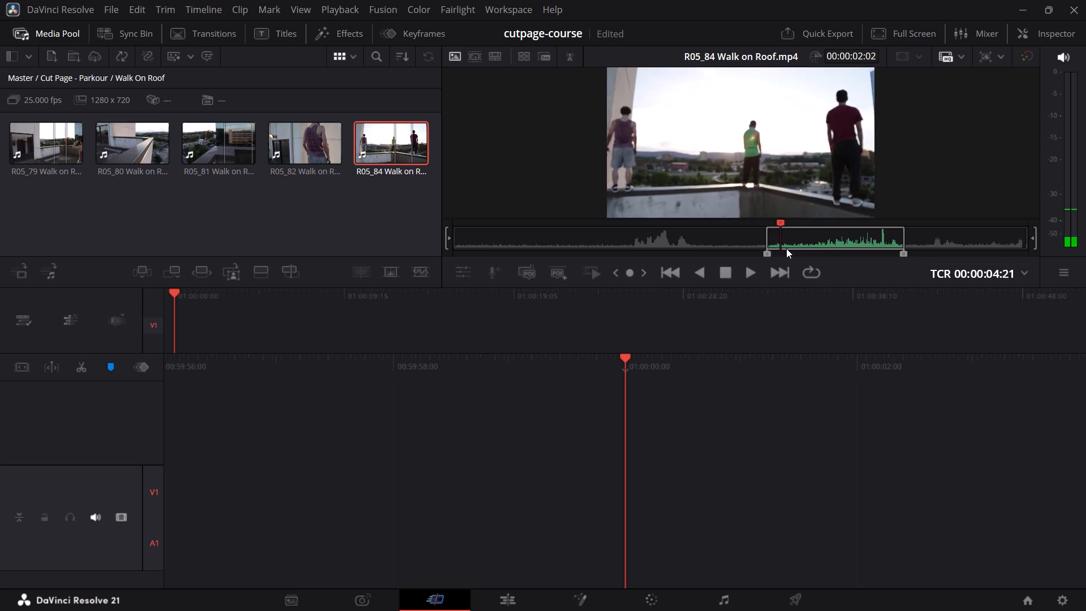
drag(786, 248, 1004, 275)
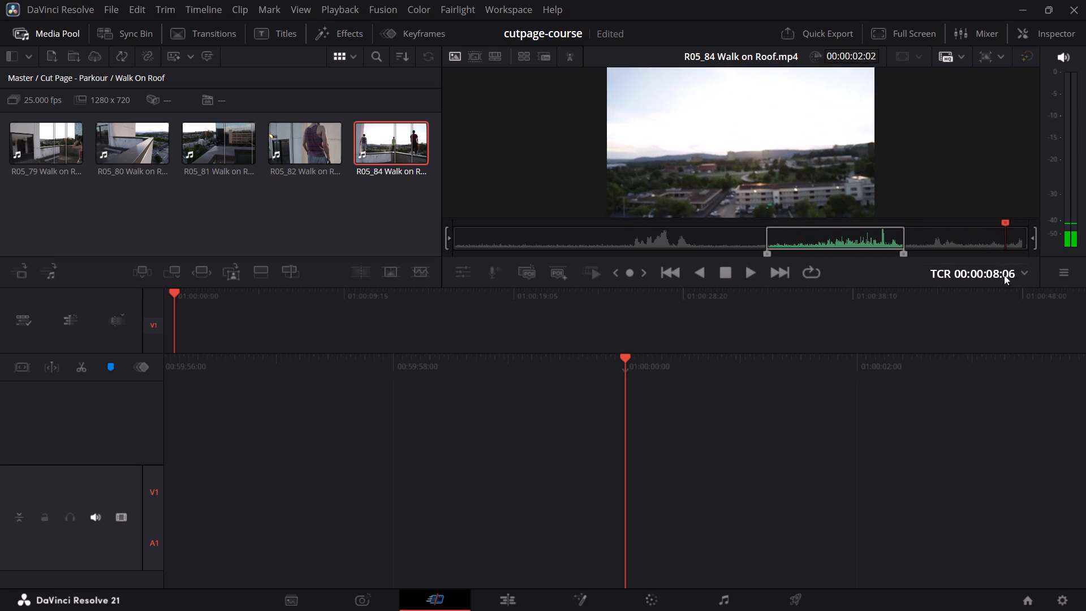
drag(1004, 275, 632, 238)
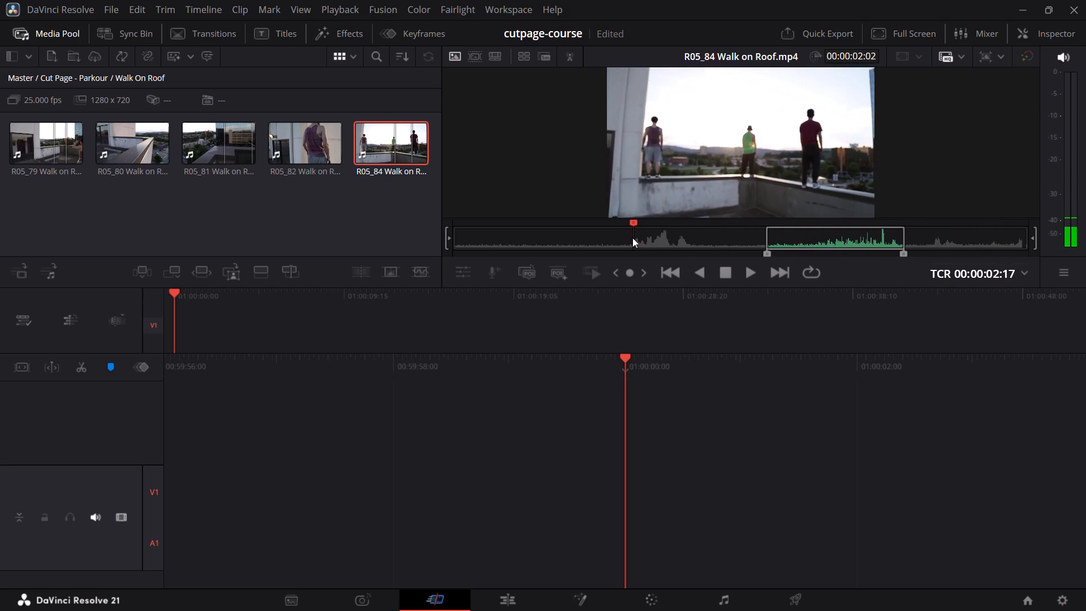
drag(632, 238, 847, 257)
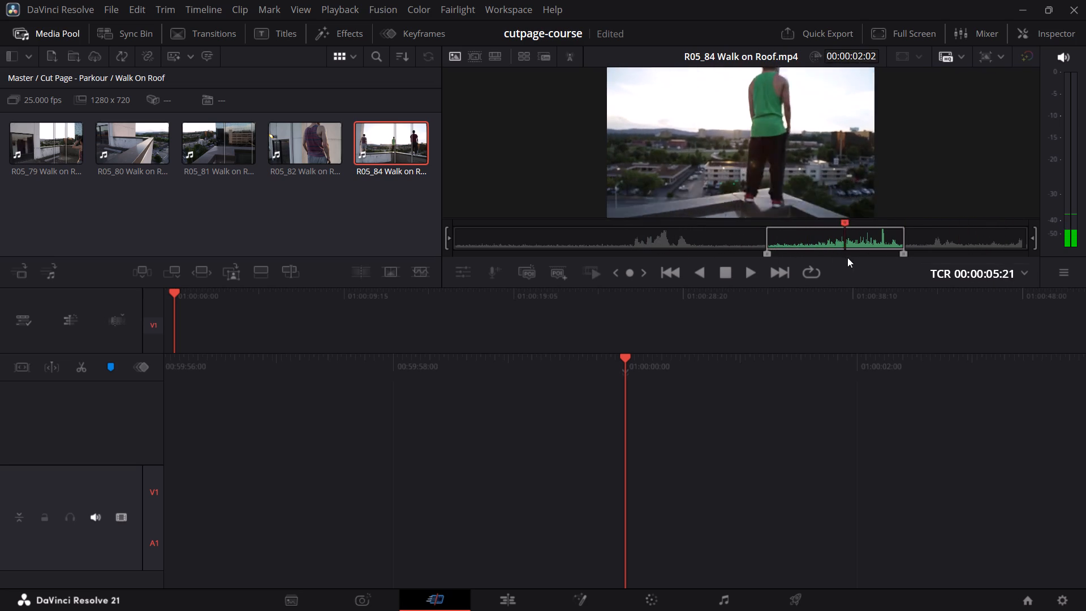
drag(847, 257, 610, 240)
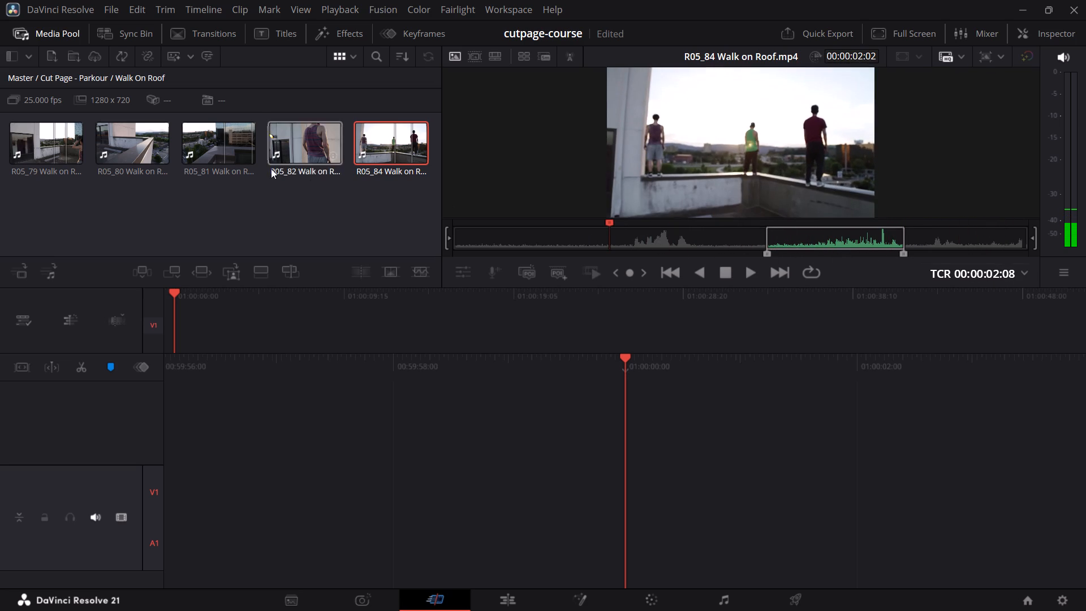
double_click(206, 140)
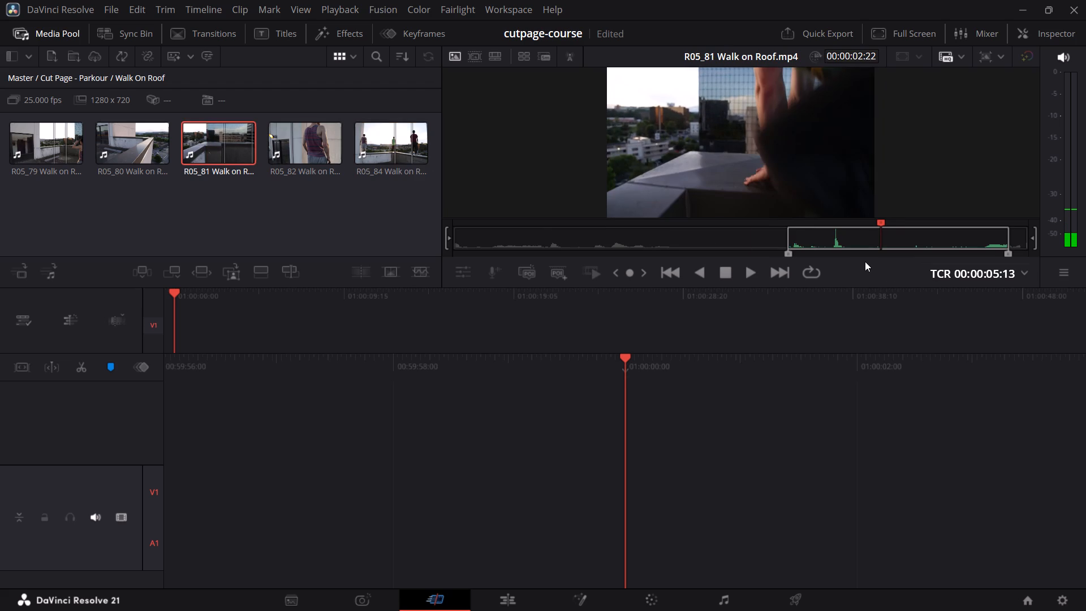
drag(855, 249, 796, 253)
Load the R05_79 Walk on Roof clip and mark a new In point at about 00:00:05:01, before all three men walk in.
double_click(51, 146)
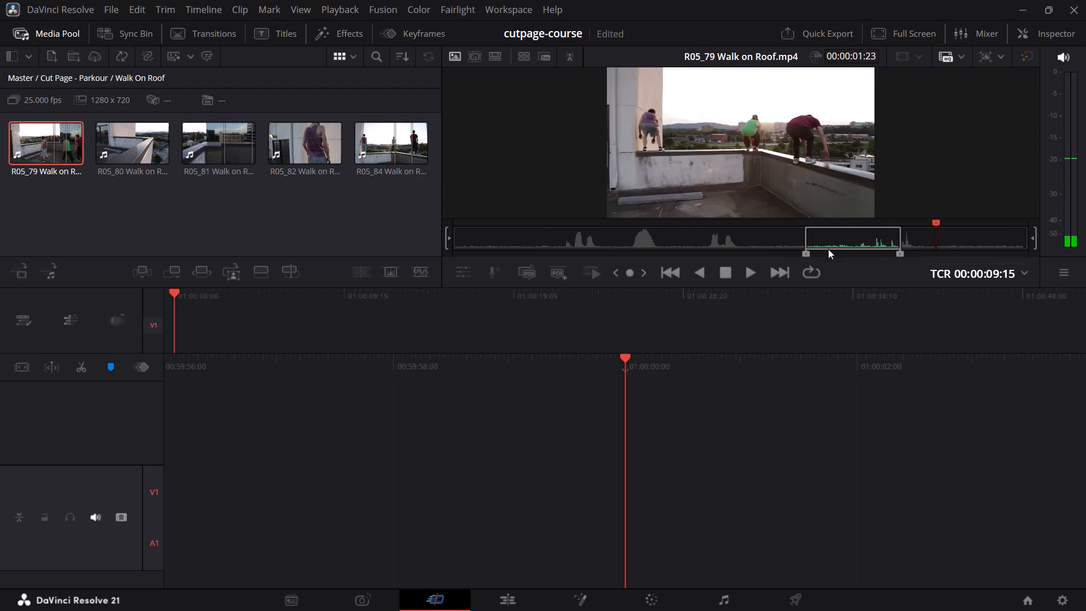
drag(735, 247, 613, 257)
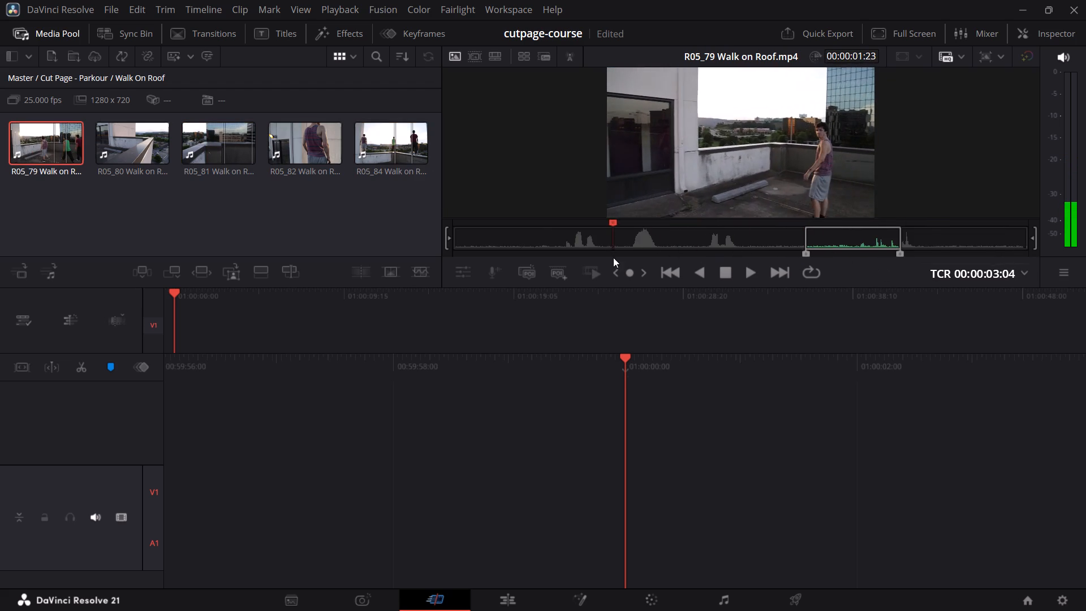
drag(613, 257, 798, 254)
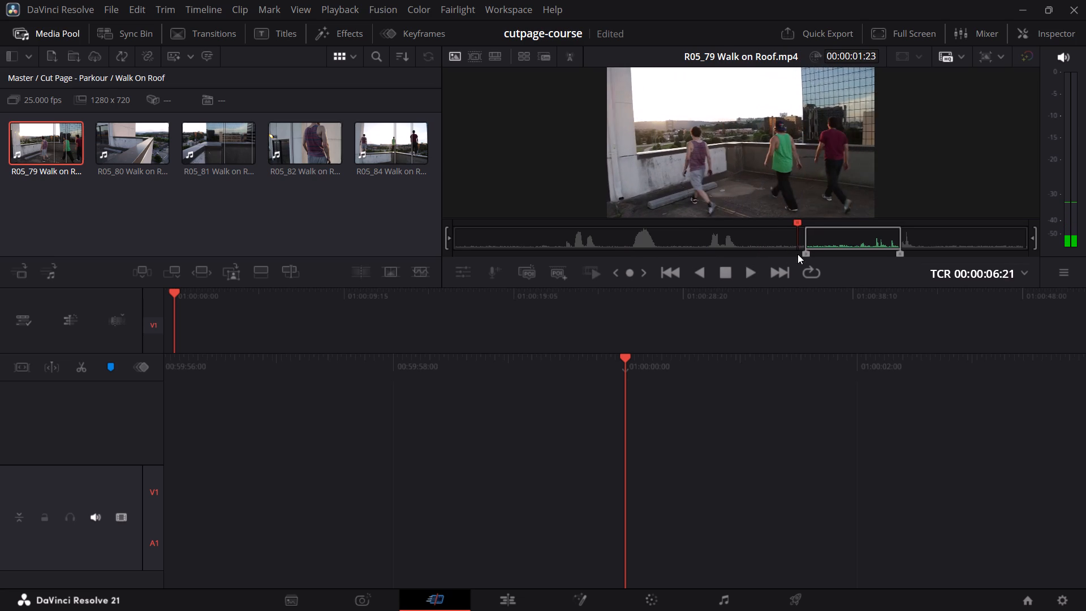
drag(798, 254, 740, 265)
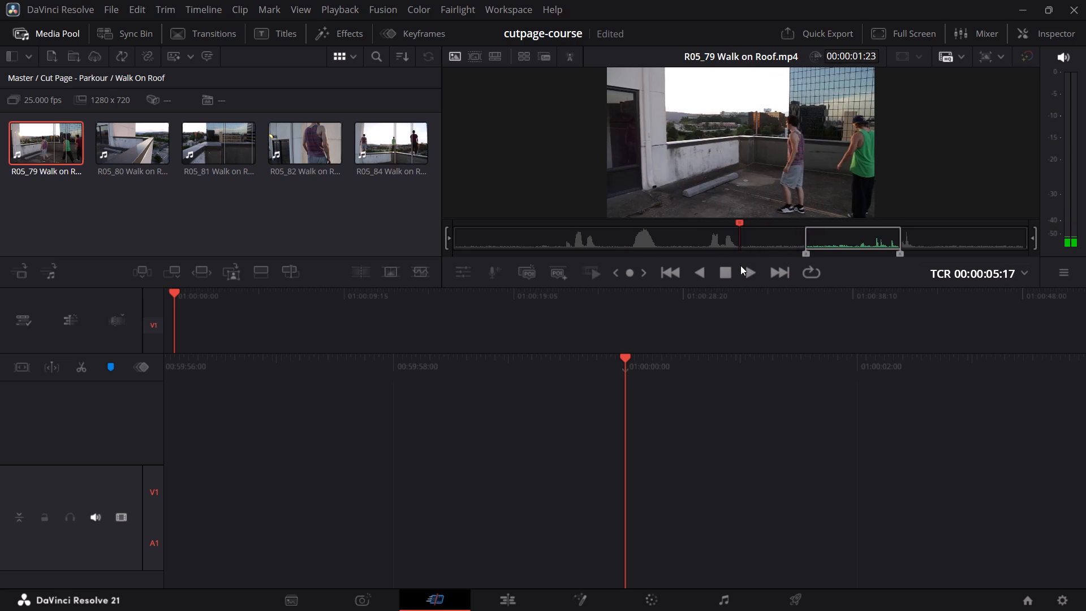
drag(740, 265, 727, 269)
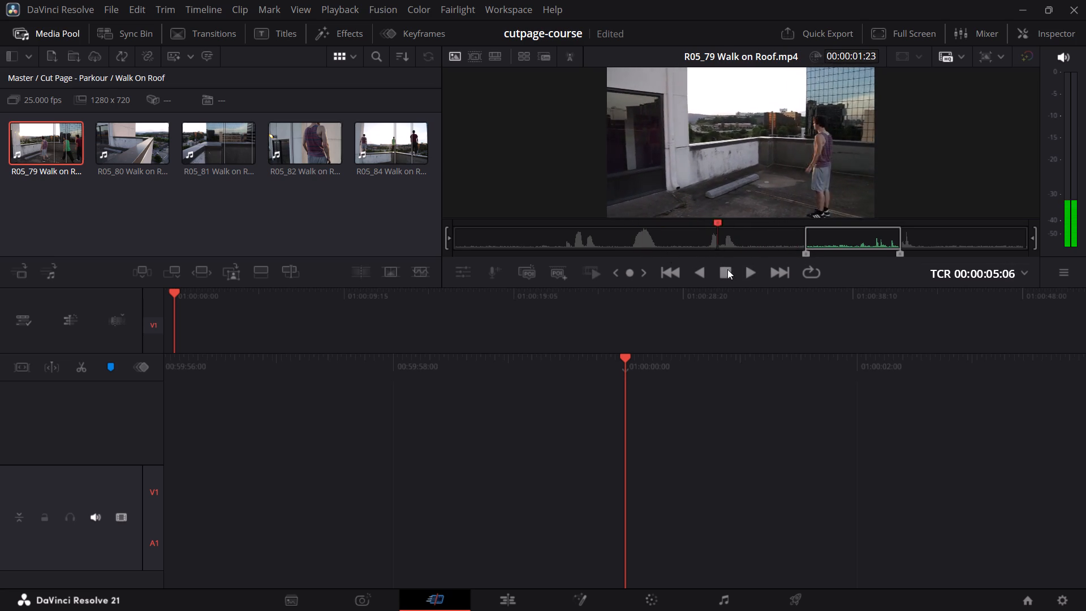
drag(727, 269, 743, 261)
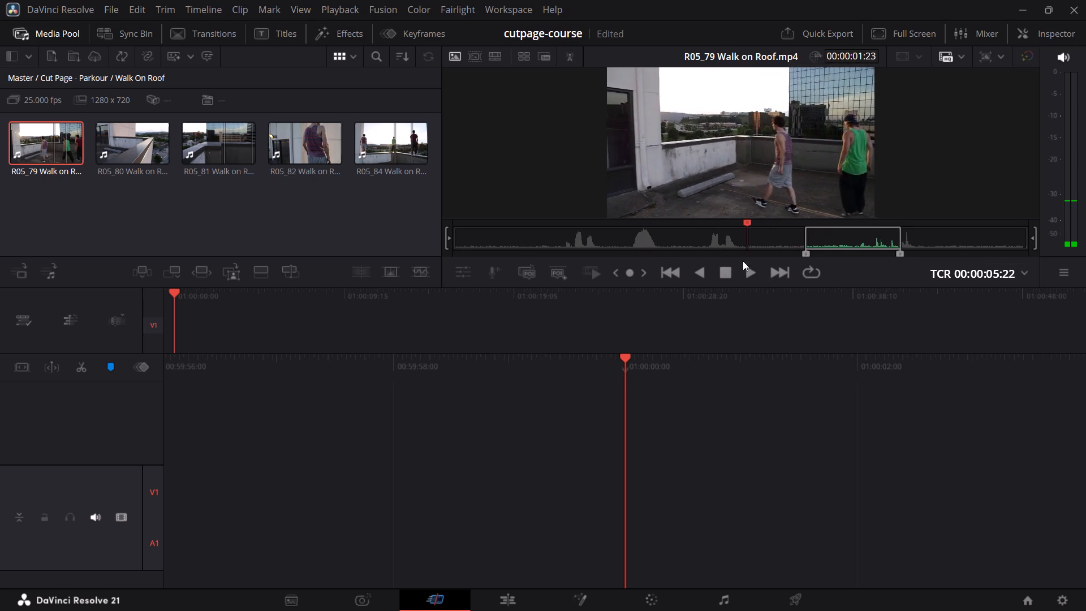
drag(743, 261, 805, 276)
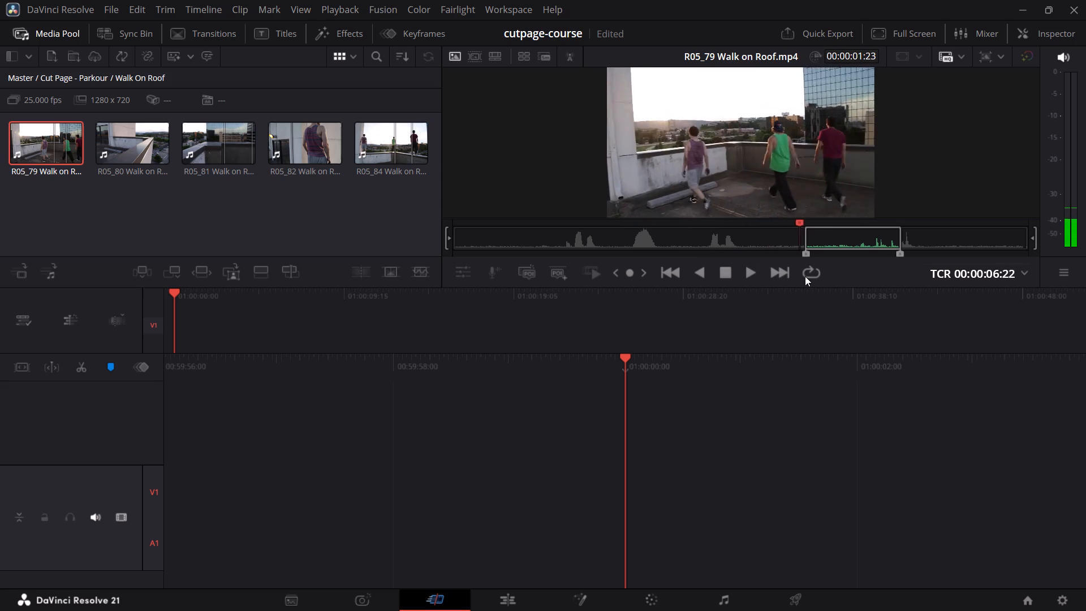
drag(805, 276, 891, 304)
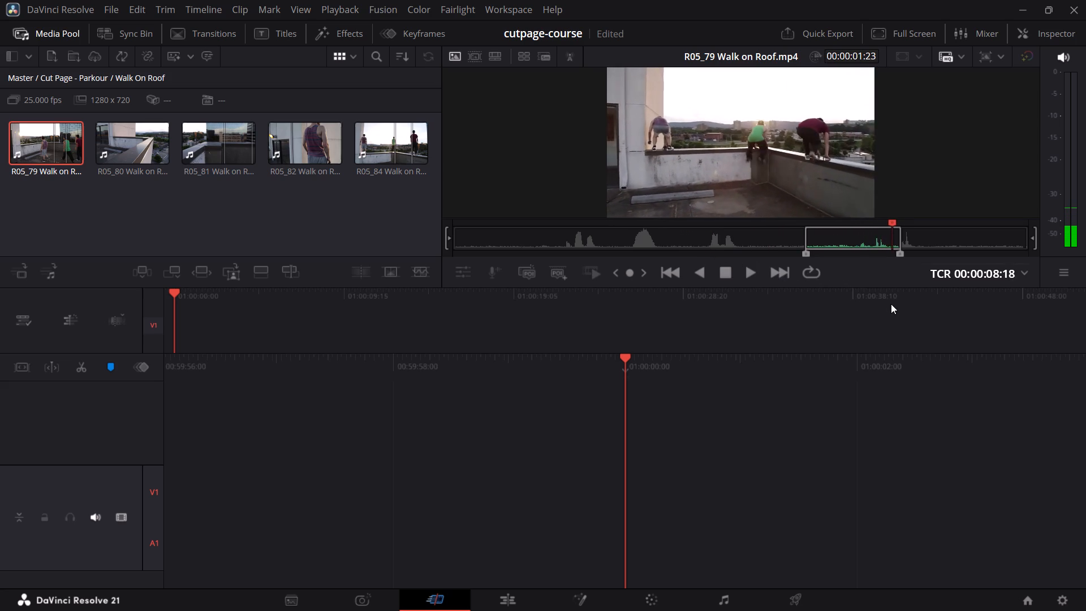
drag(891, 304, 714, 269)
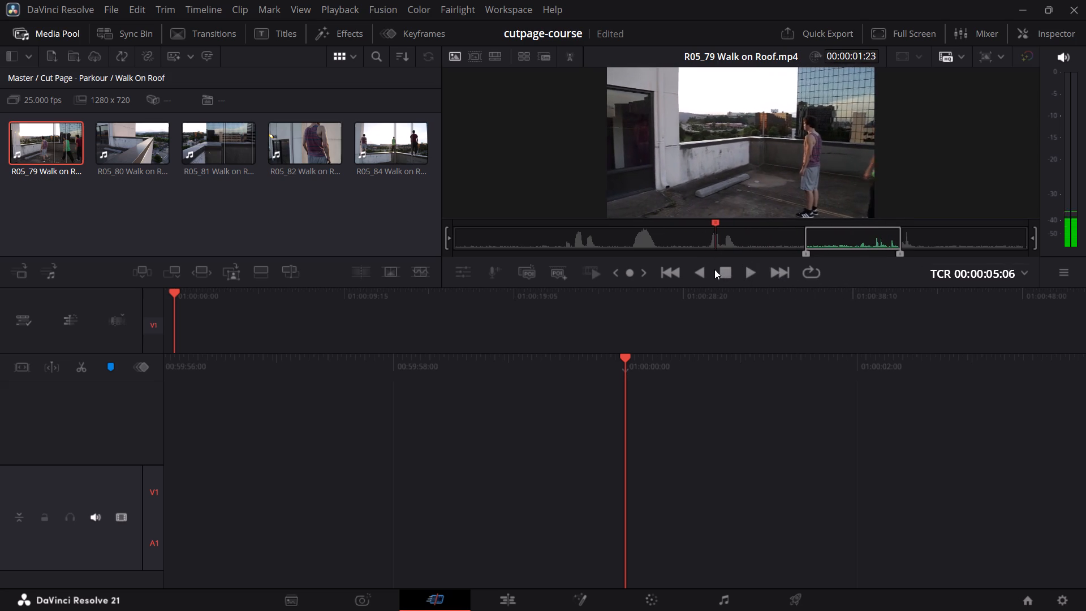
drag(714, 269, 710, 268)
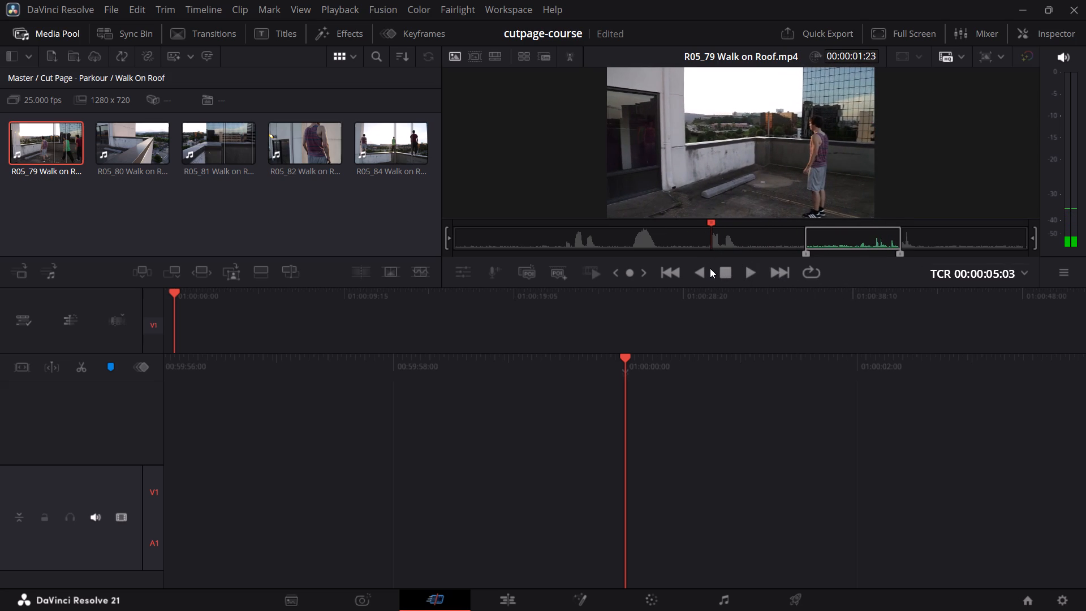
drag(710, 268, 704, 264)
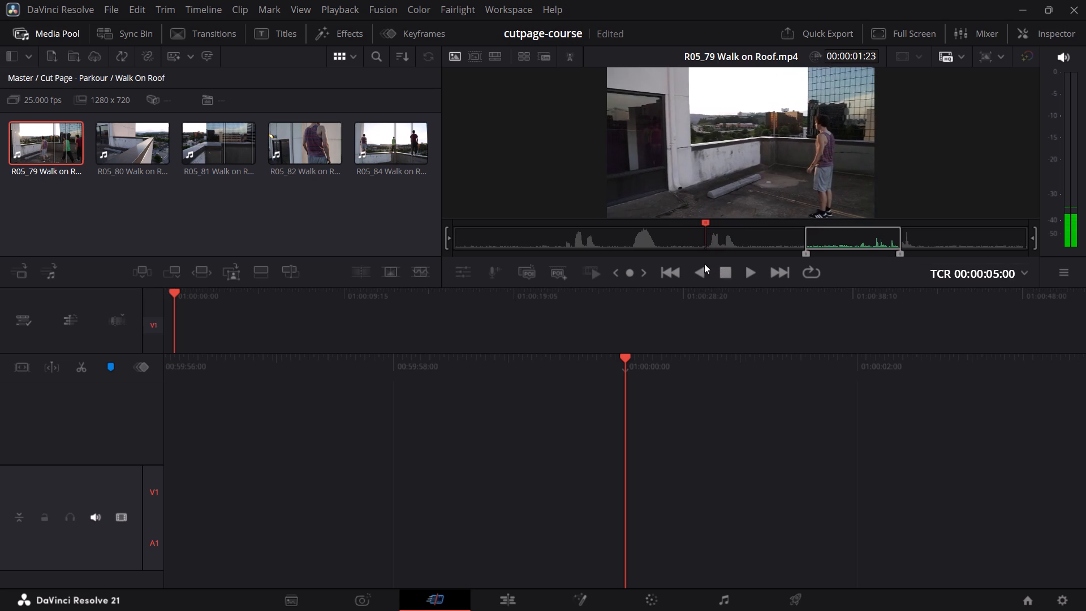
drag(704, 264, 713, 264)
drag(713, 264, 709, 262)
text(i)
Play through the marked range of R05_79 Walk on Roof and append it to the end of the Parkour timeline.
key(space)
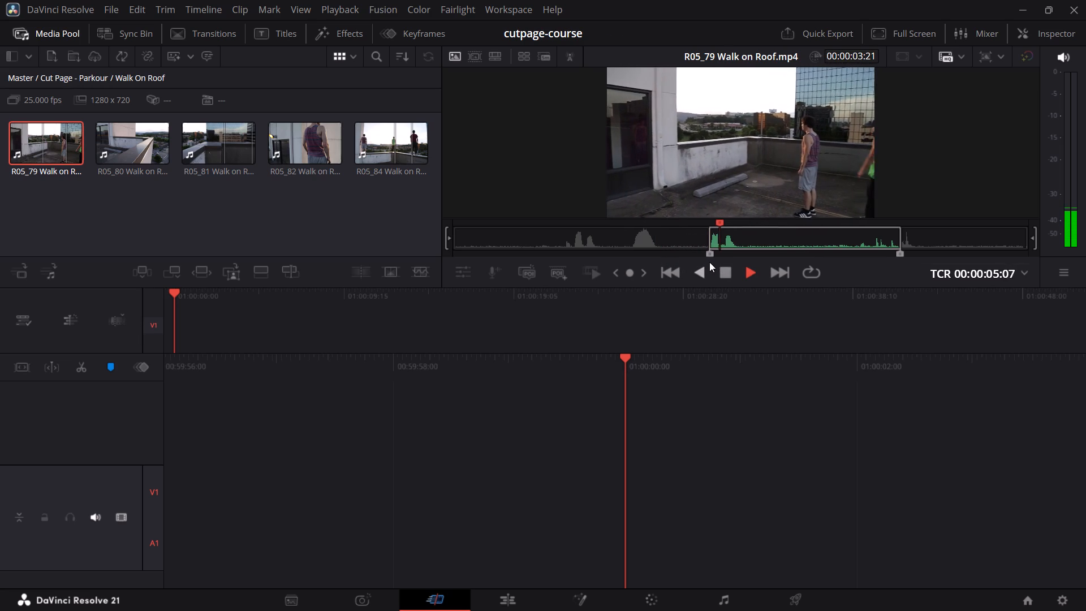
key(space)
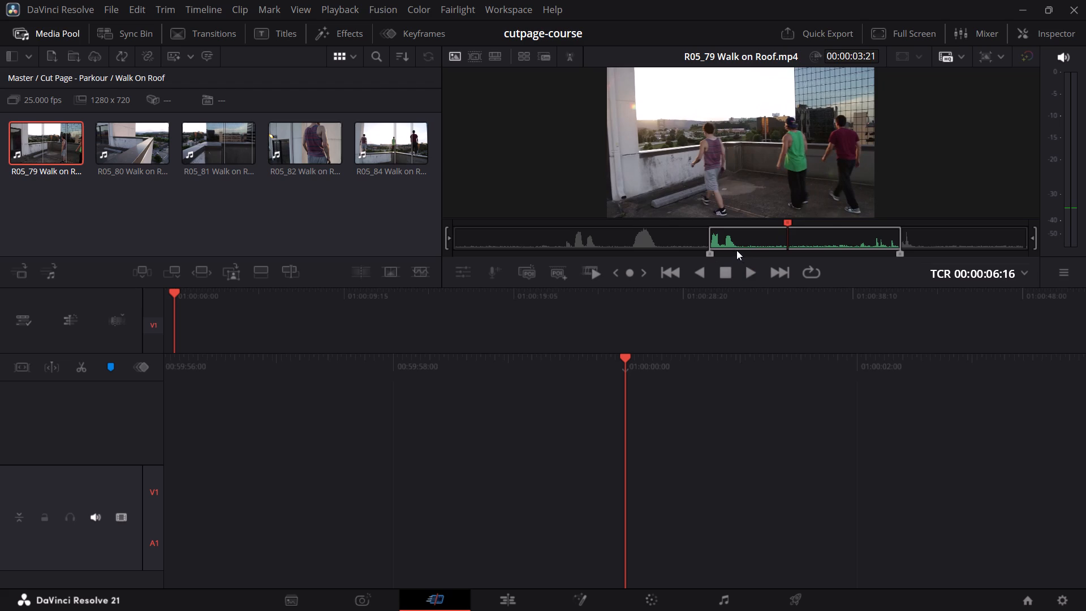
key(space)
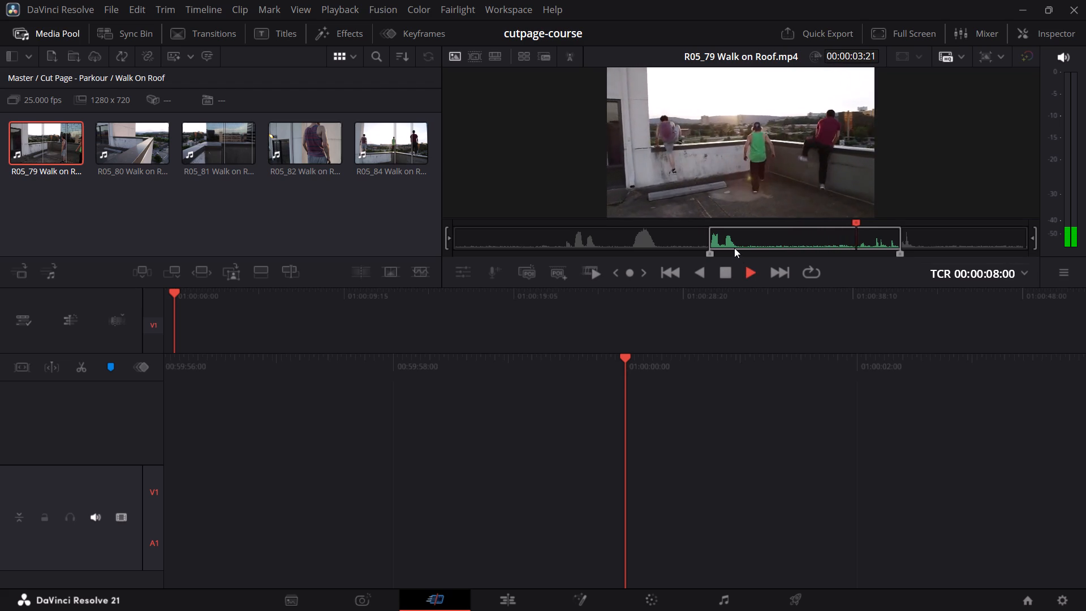
key(space)
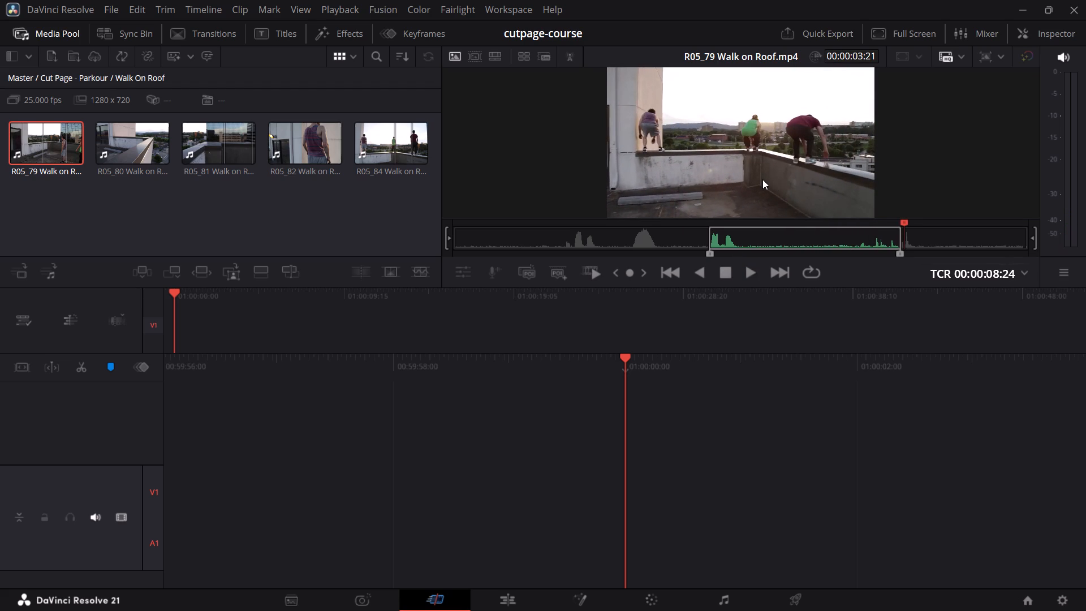
key(shift+F12)
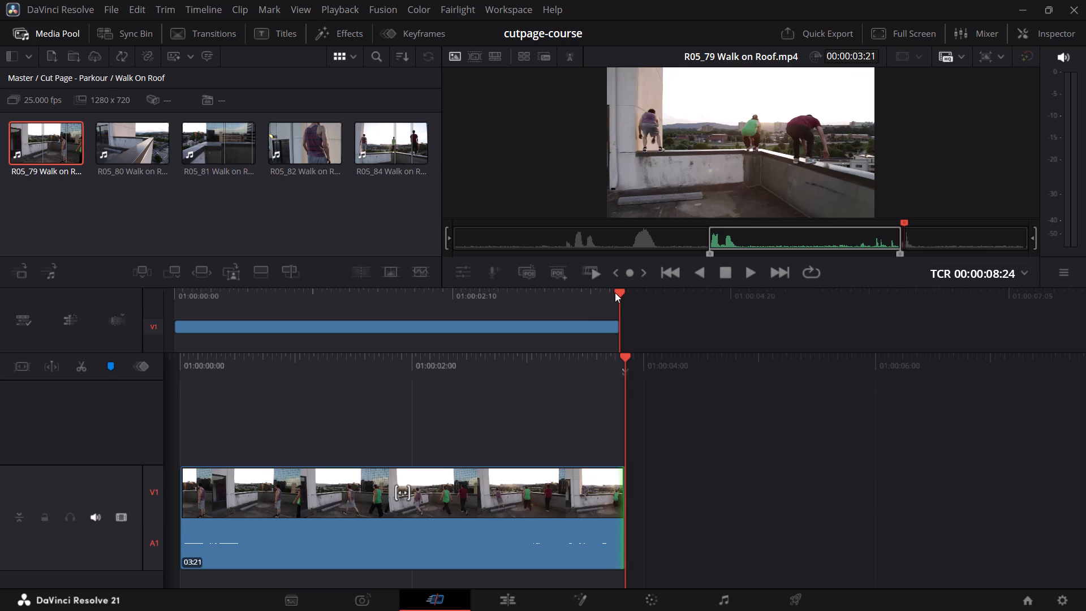
Return to the start of the Parkour timeline and set the R05_79 clip's color to Apricot.
drag(619, 291, 141, 369)
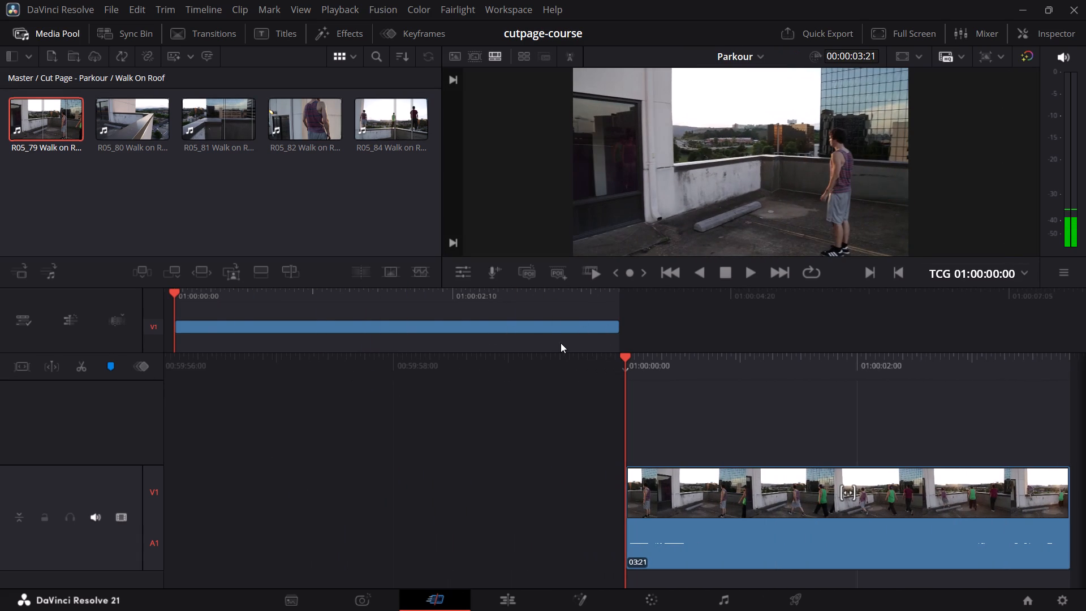
right_click(549, 330)
click(668, 70)
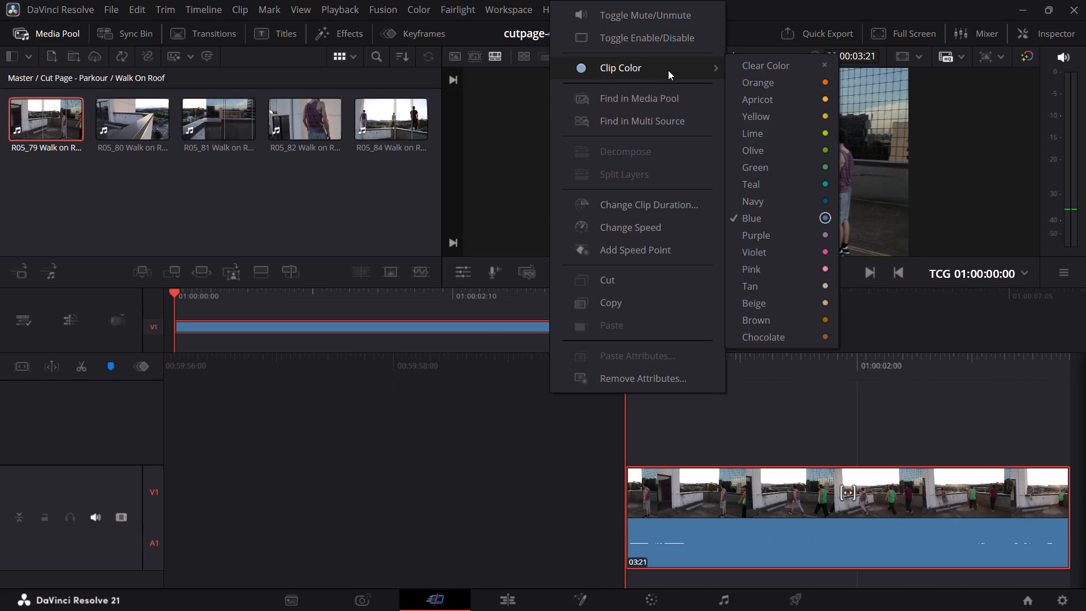
click(766, 97)
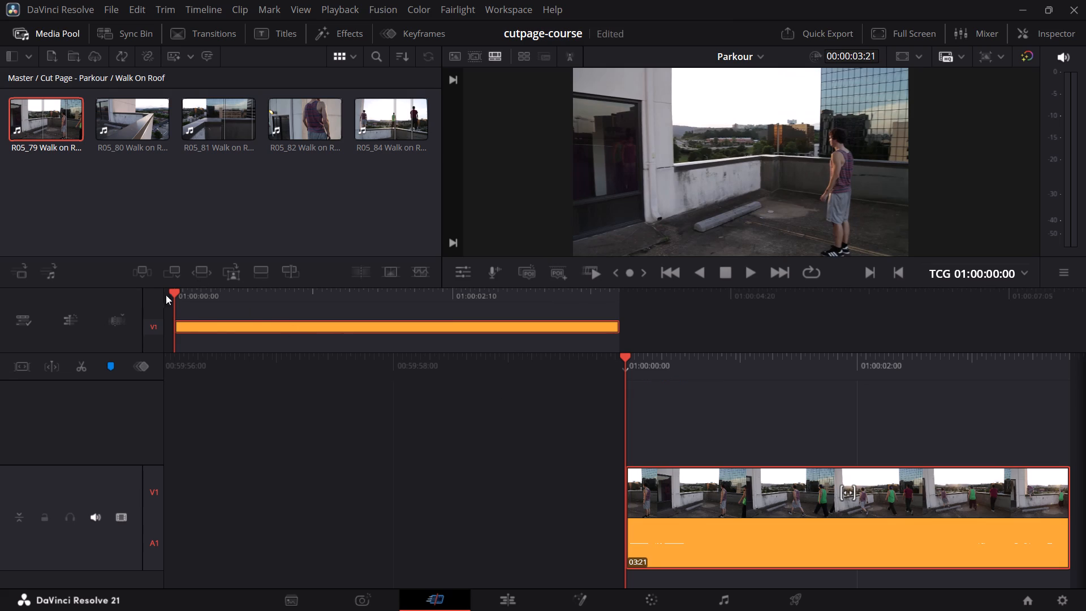
Examine the first two seconds of the R05_79 clip in the Parkour timeline for a tighter starting frame.
drag(175, 294, 206, 321)
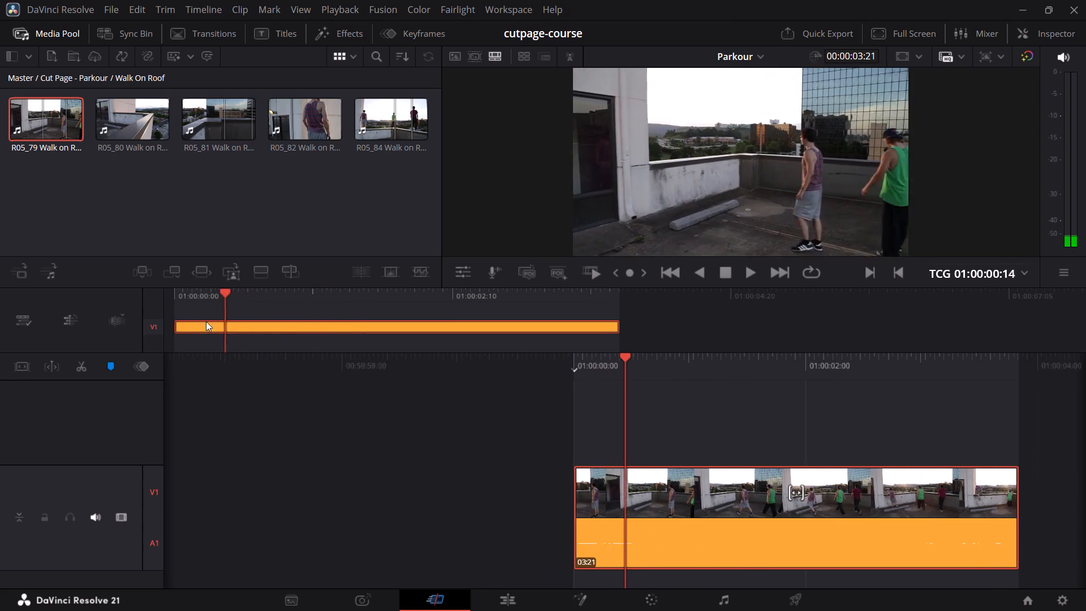
drag(206, 321, 160, 324)
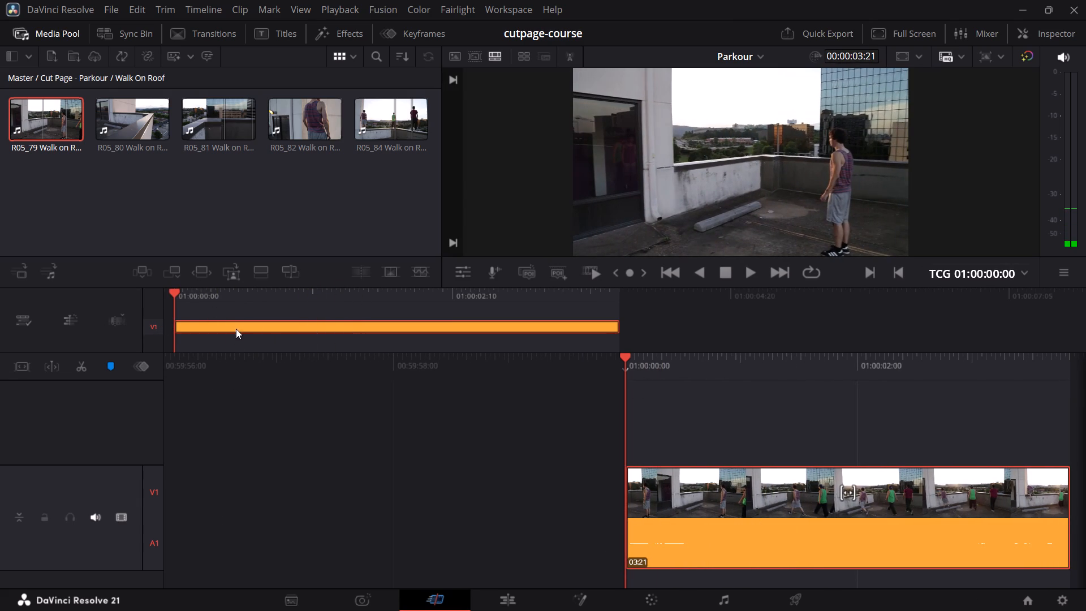
key(space)
key(space)
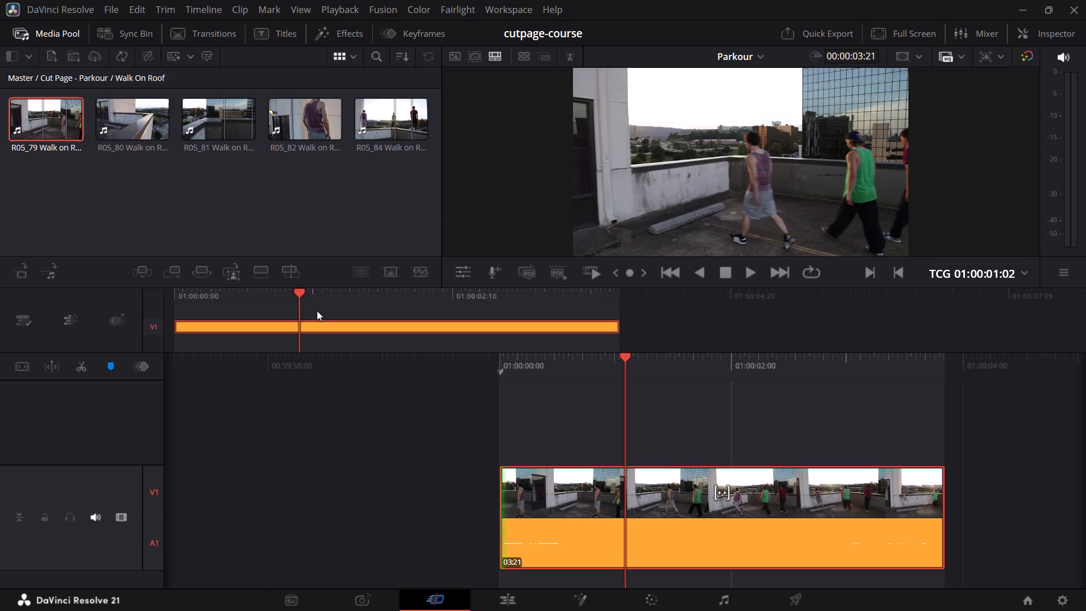
drag(298, 295, 286, 295)
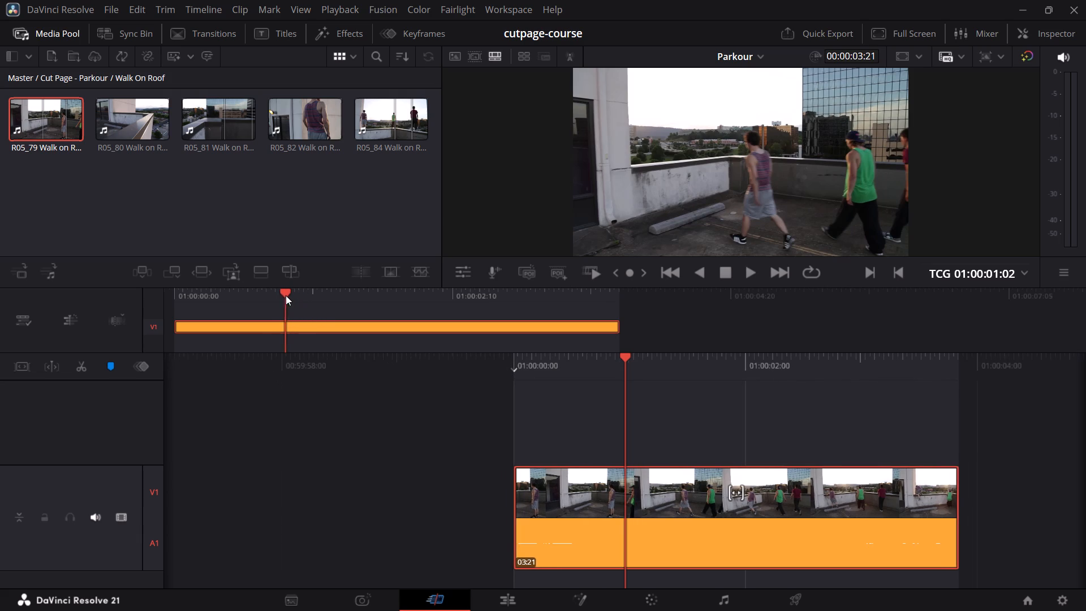
drag(286, 295, 277, 295)
key(space)
key(space)
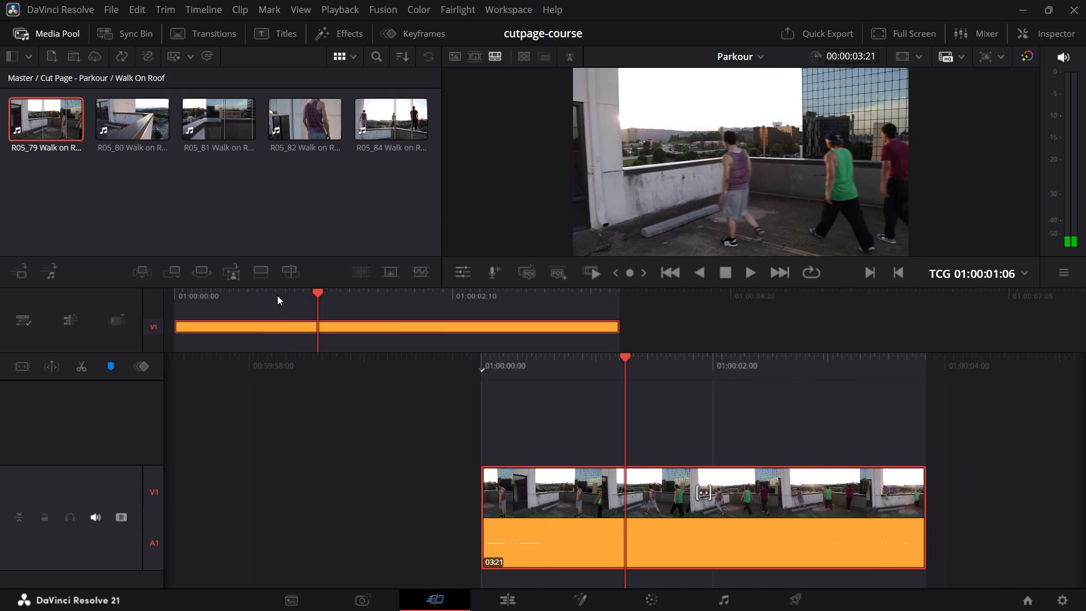
key(space)
key(space)
key(Left)
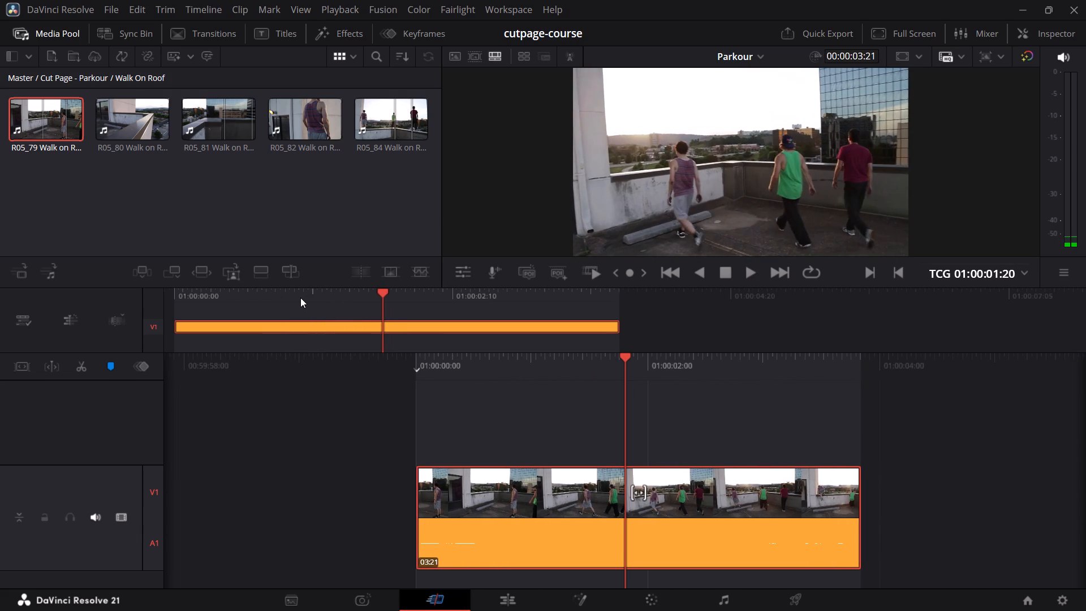
key(Left)
key(Left)
key(Left)
key(Left)
key(Left)
key(Left)
key(Left)
key(Left)
key(Left)
key(Left)
key(Left)
key(Left)
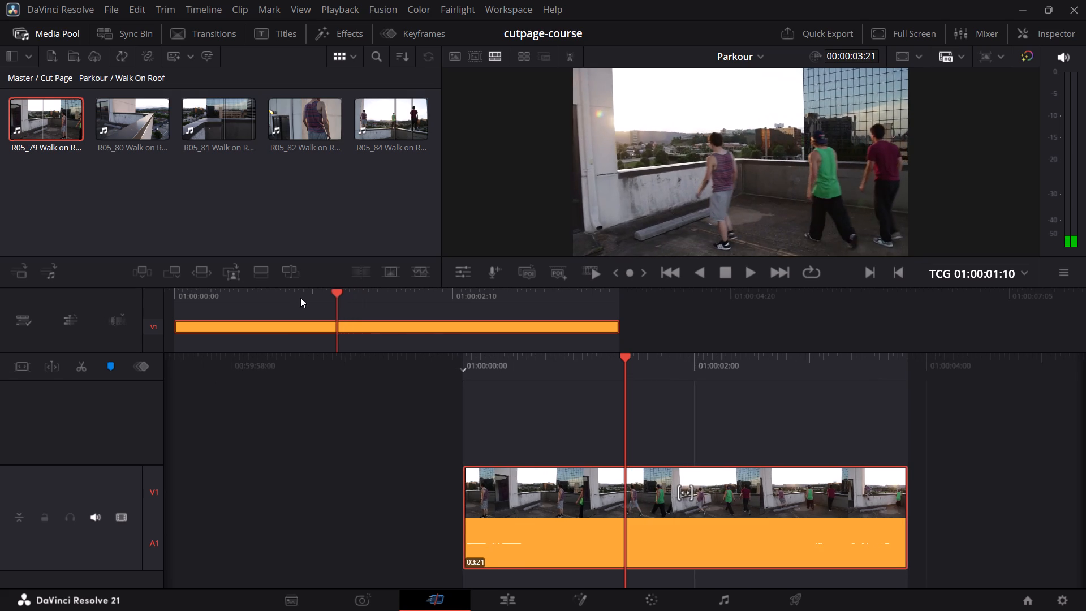
key(Left)
key(Left)
key(Left)
key(Left)
key(Left)
key(Left)
key(Left)
key(Left)
key(Left)
key(Left)
key(Left)
key(Left)
key(Left)
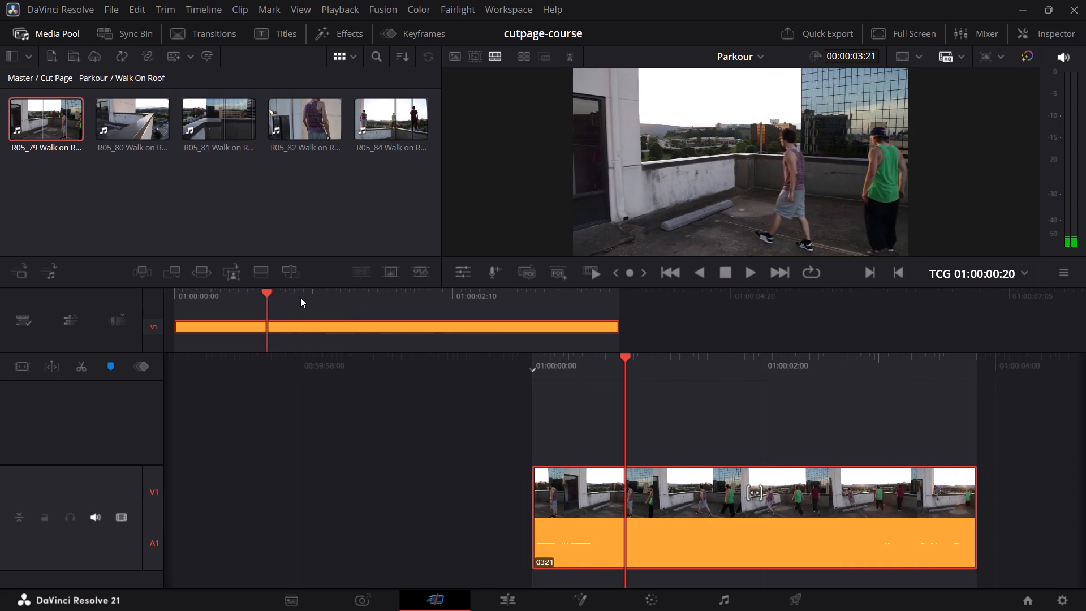
key(Left)
key(Left)
Trim the start of the R05_79 clip to the frame at 01:00:01:18, shortening the clip to 02:03.
key(space)
key(space)
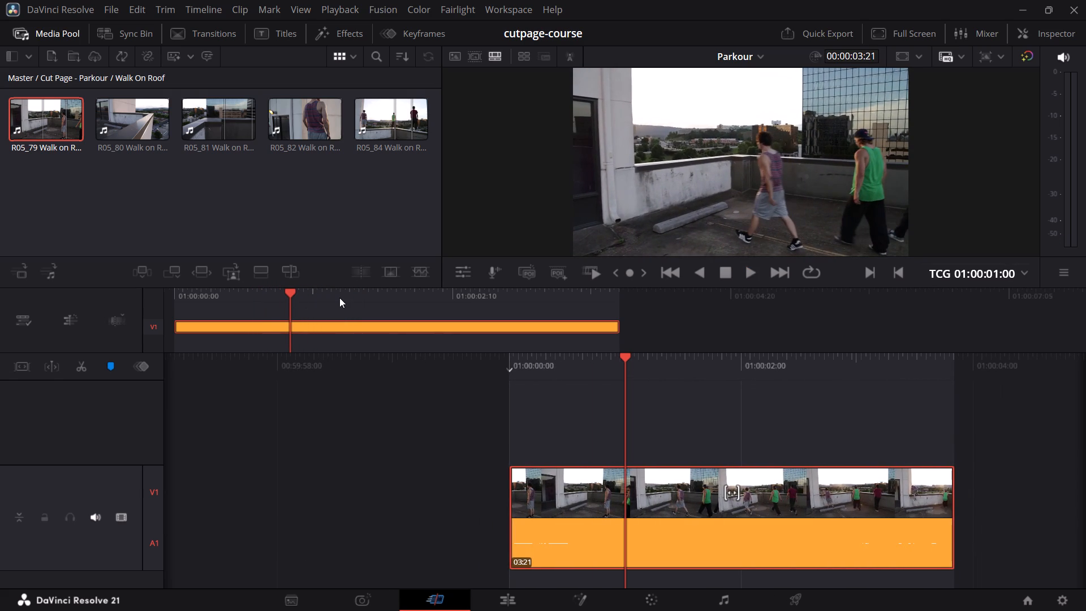
key(space)
key(space)
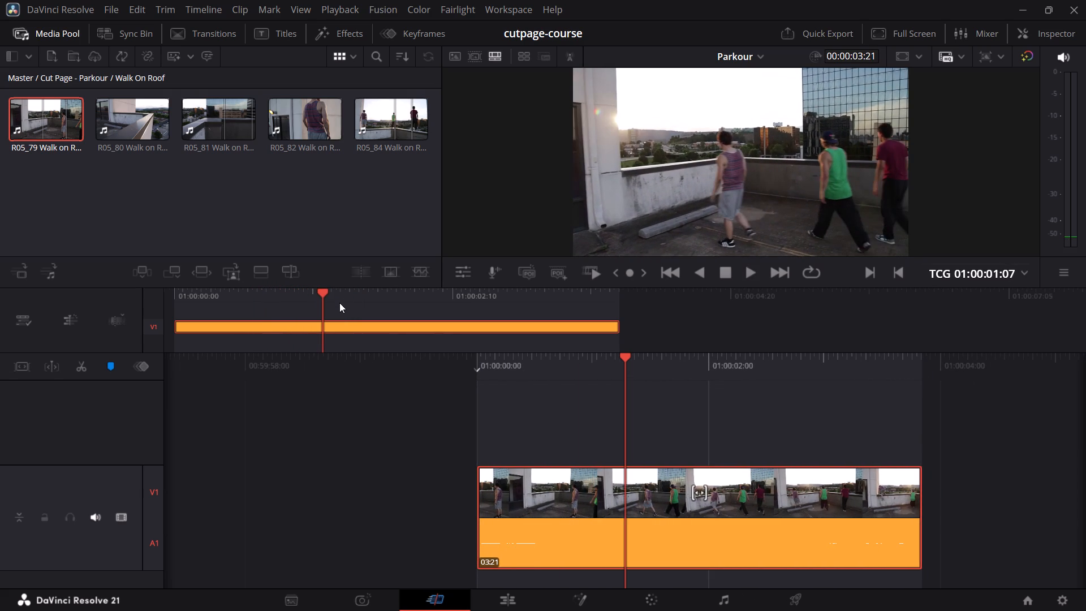
key(Left)
key(space)
key(space)
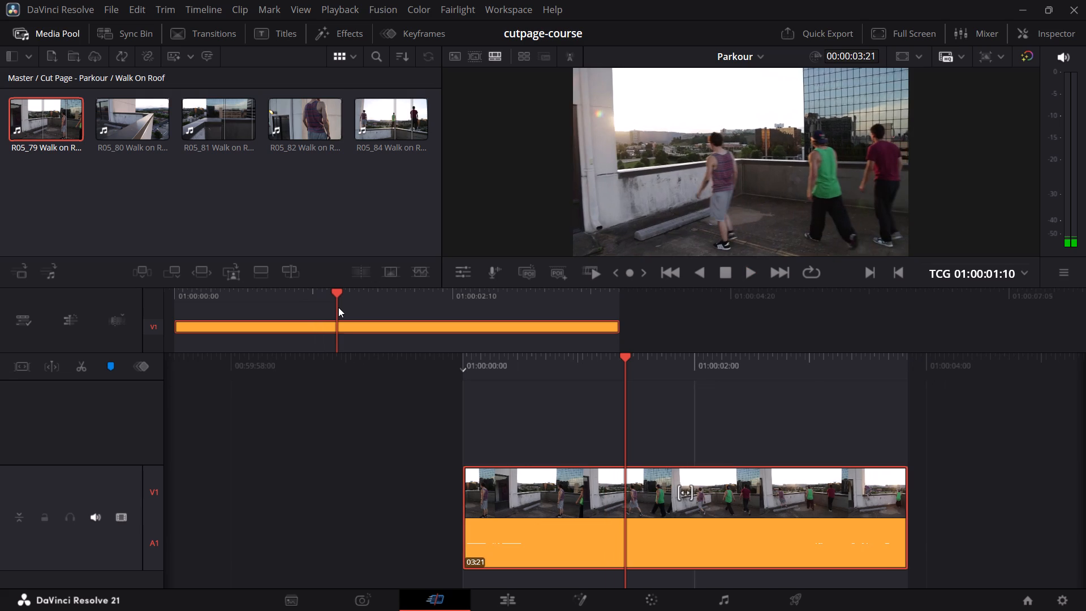
key(space)
key(space)
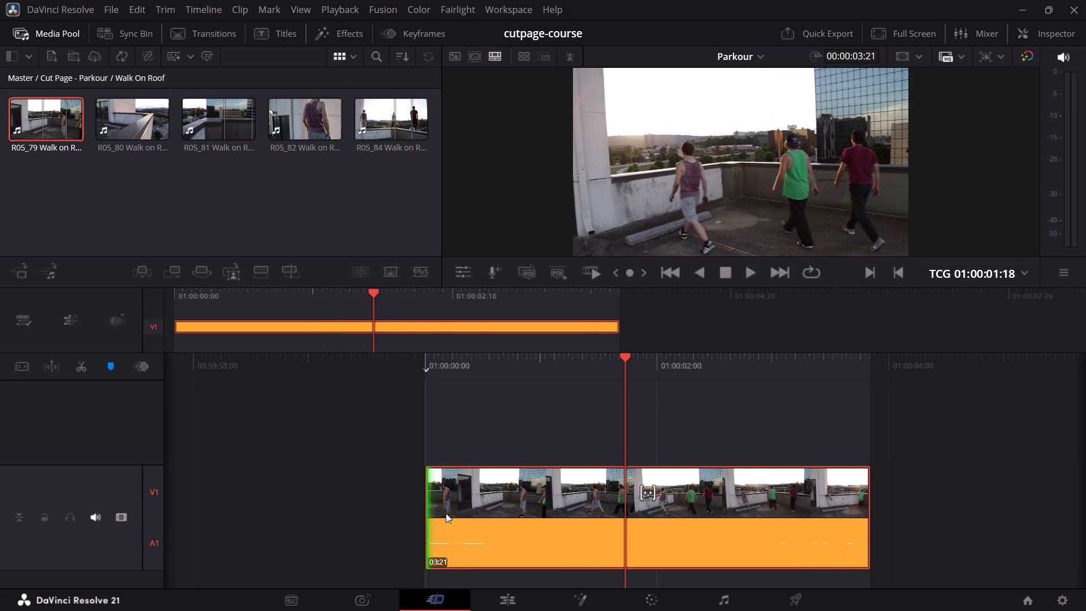
click(20, 366)
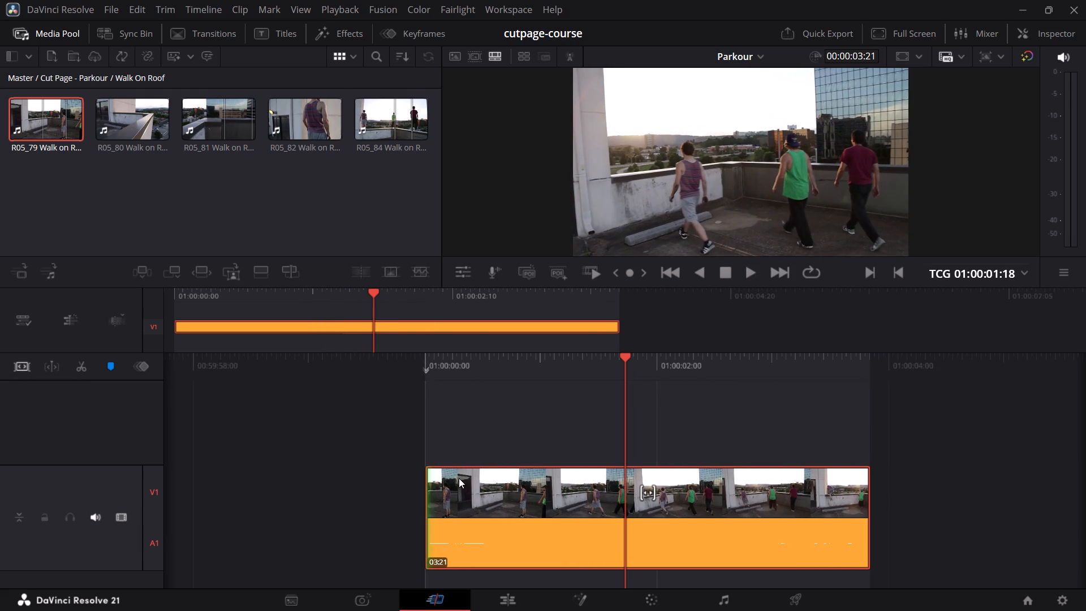
click(433, 500)
drag(433, 500, 461, 499)
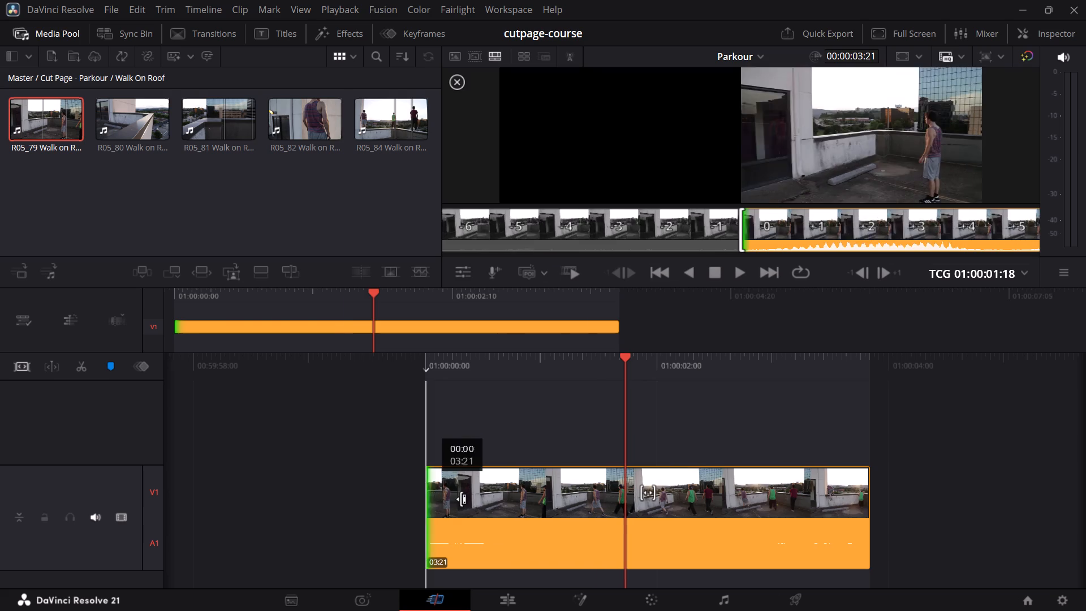
drag(461, 499, 631, 522)
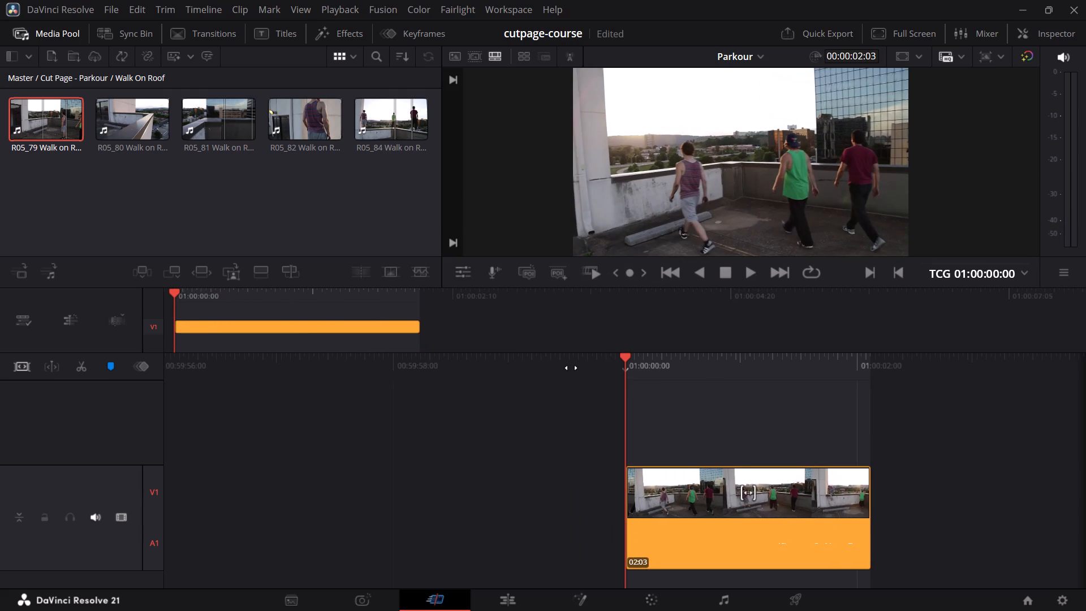
Play the trimmed R05_79 clip through to the end of the Parkour timeline.
key(space)
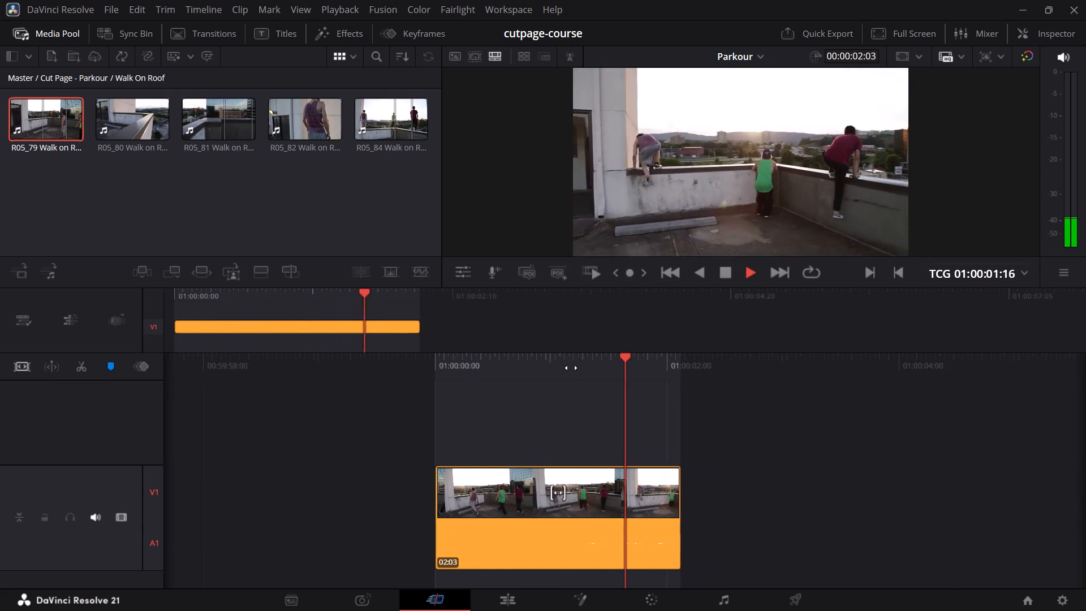
key(space)
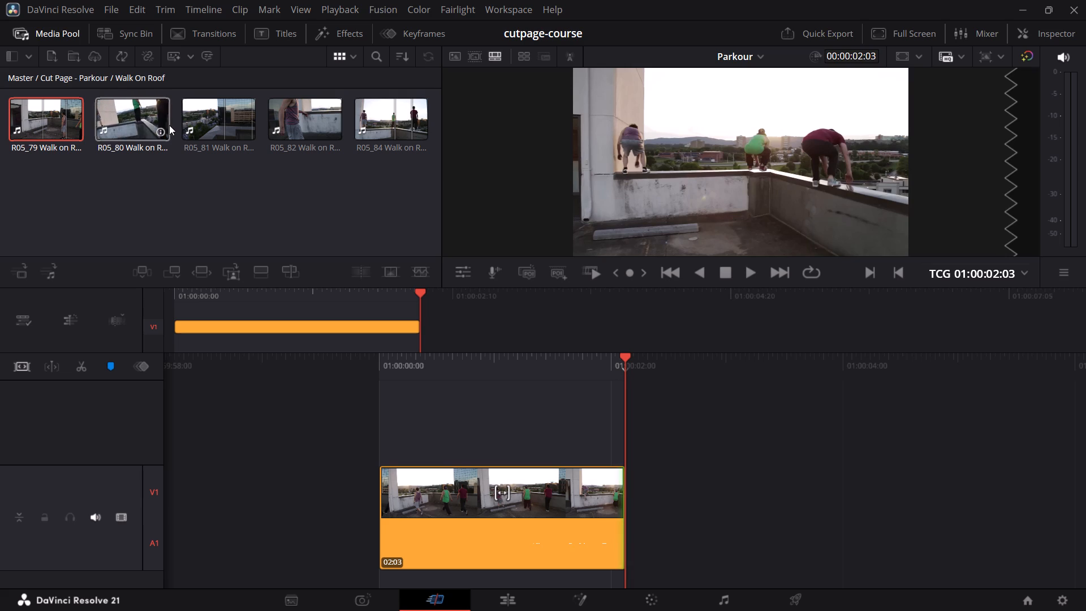
Open the R05_81 Walk on Roof source clip and scrub to its marked In point.
double_click(201, 129)
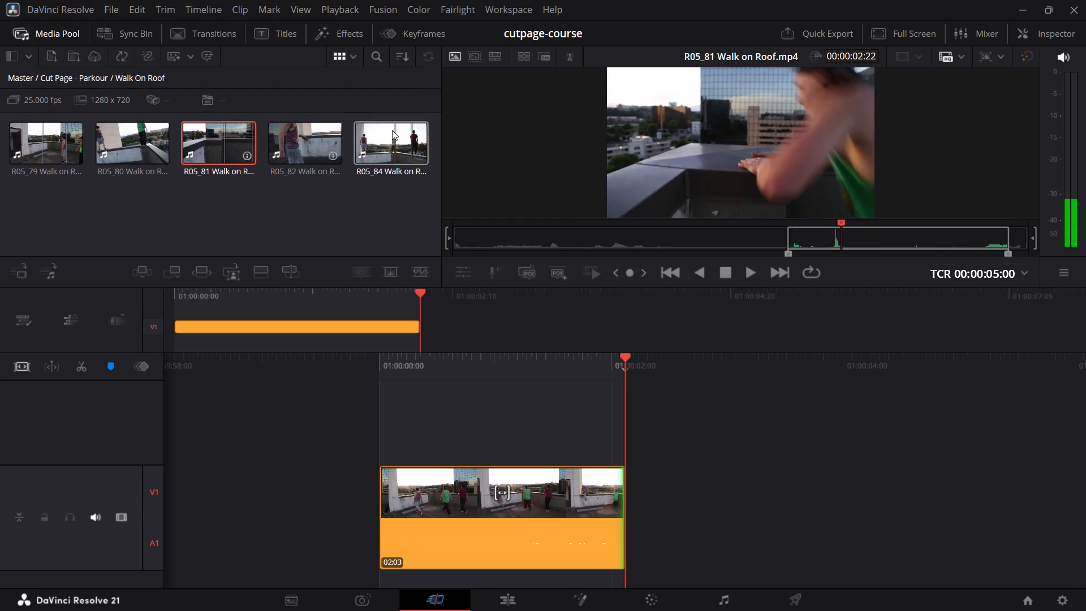
drag(715, 248, 636, 252)
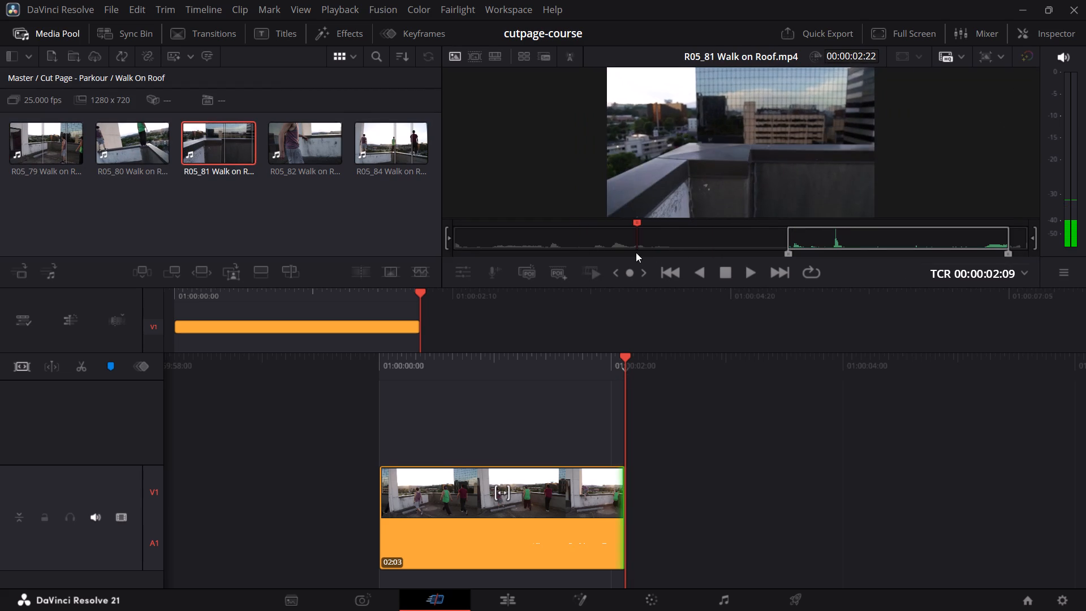
drag(636, 252, 790, 249)
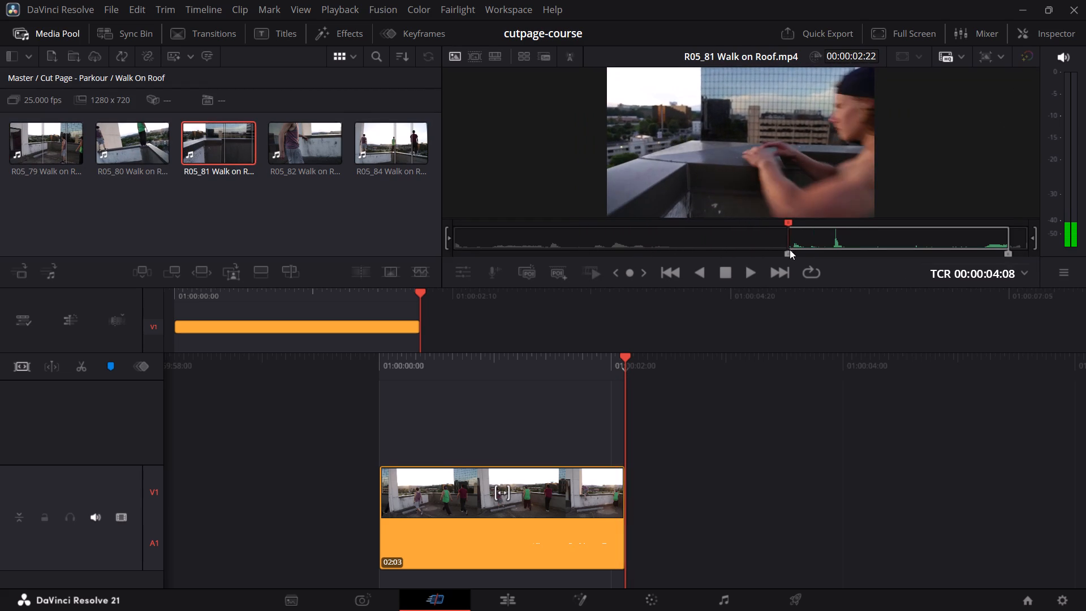
drag(790, 249, 787, 250)
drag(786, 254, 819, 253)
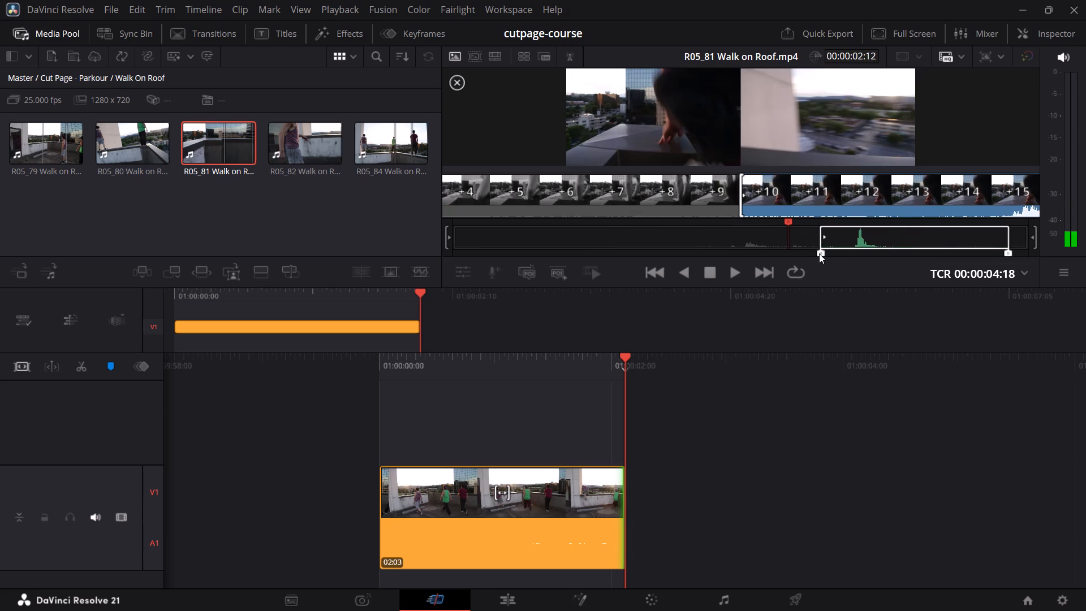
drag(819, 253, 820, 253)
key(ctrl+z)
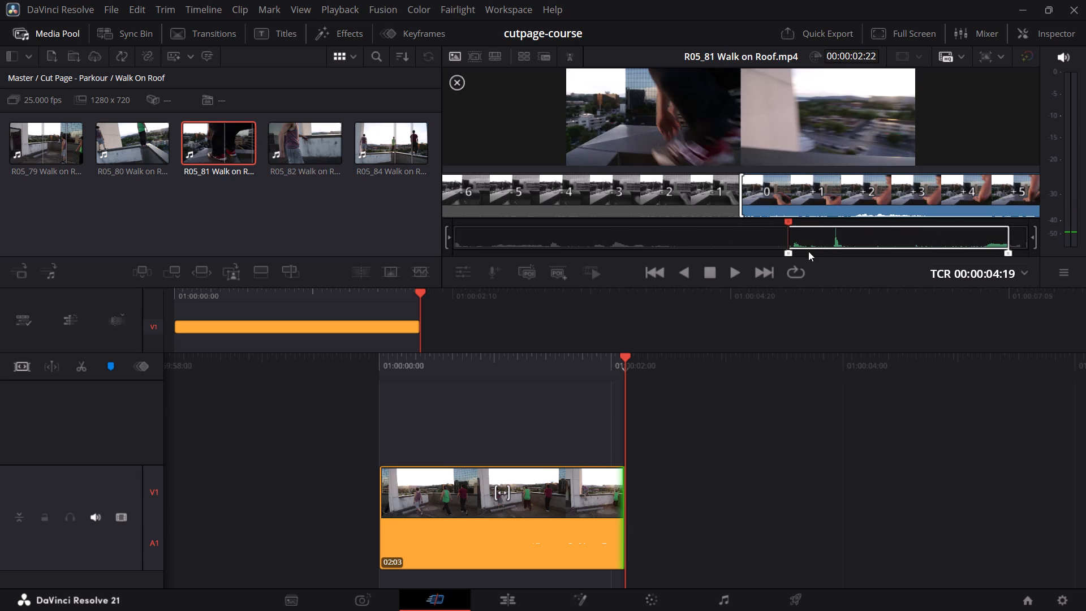
Scrub through the marked range of R05_81 Walk on Roof and append it to the end of the Parkour timeline.
drag(789, 222, 799, 222)
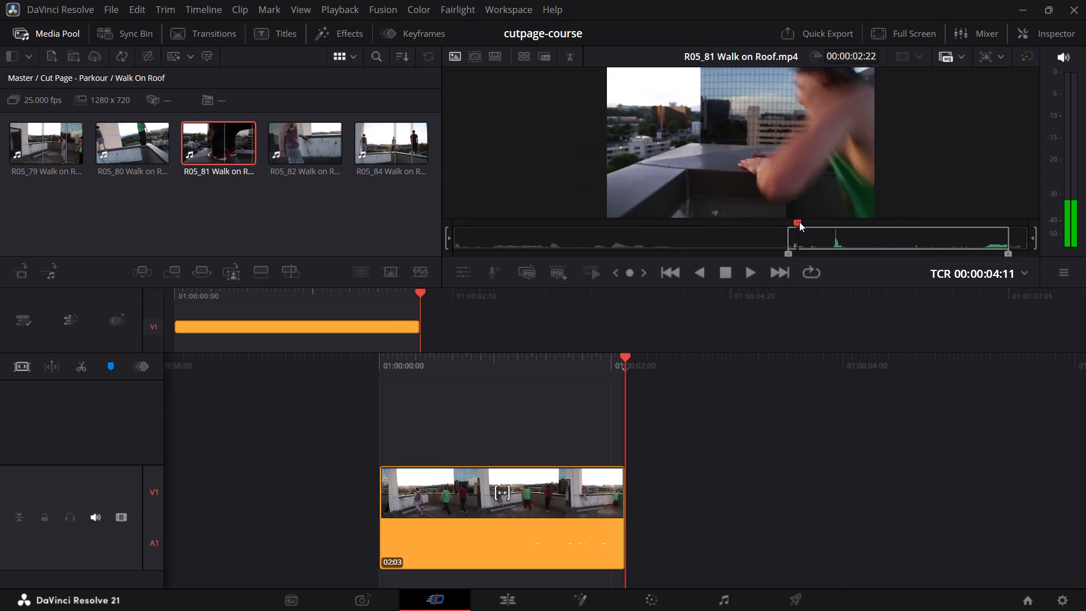
drag(799, 222, 954, 242)
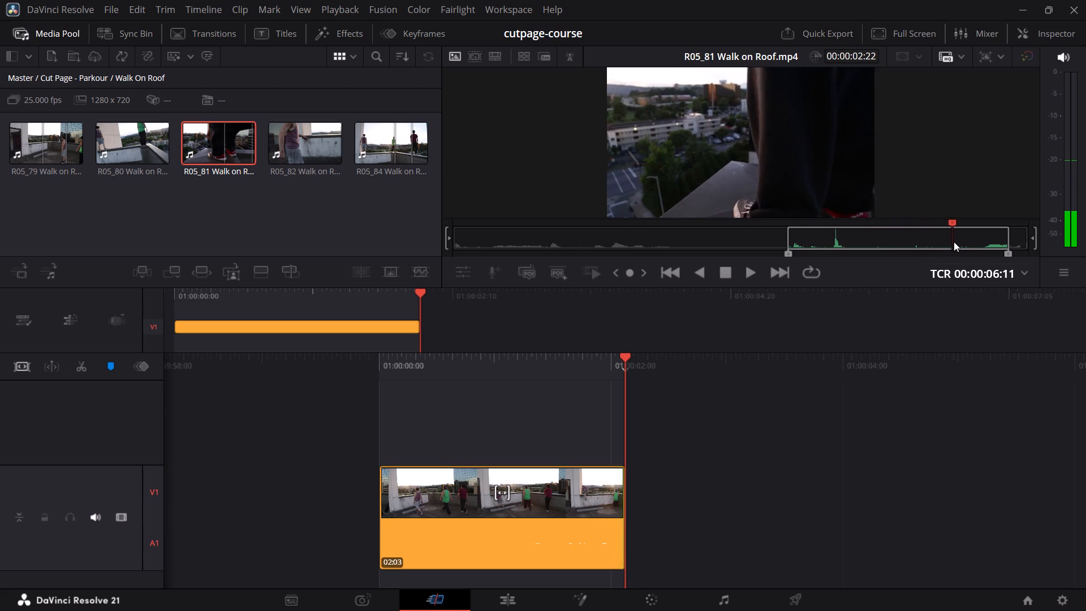
drag(954, 242, 1003, 256)
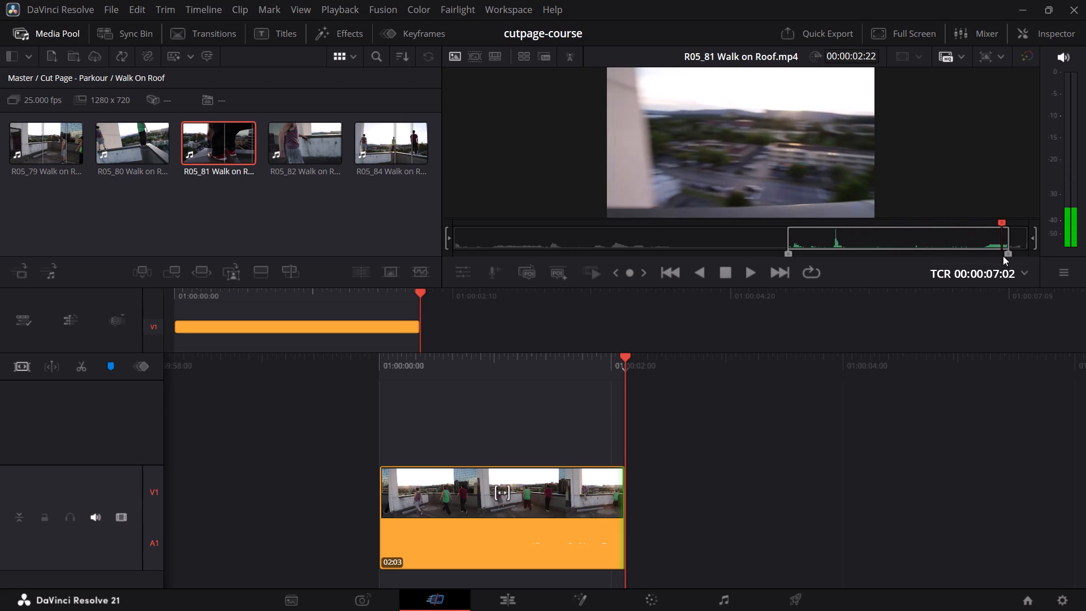
drag(1003, 256, 981, 252)
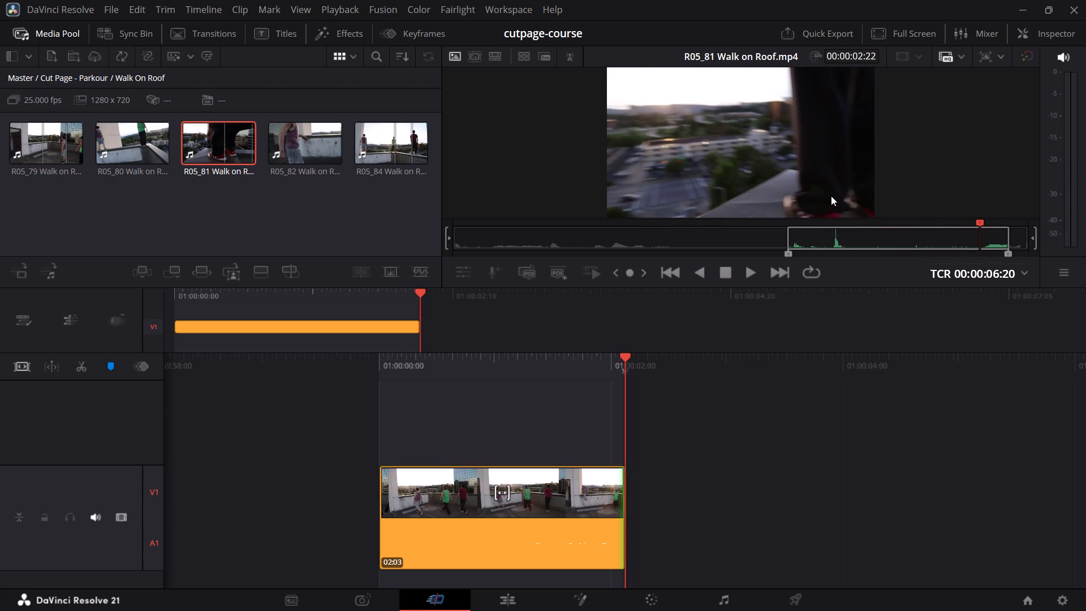
key(shift+F12)
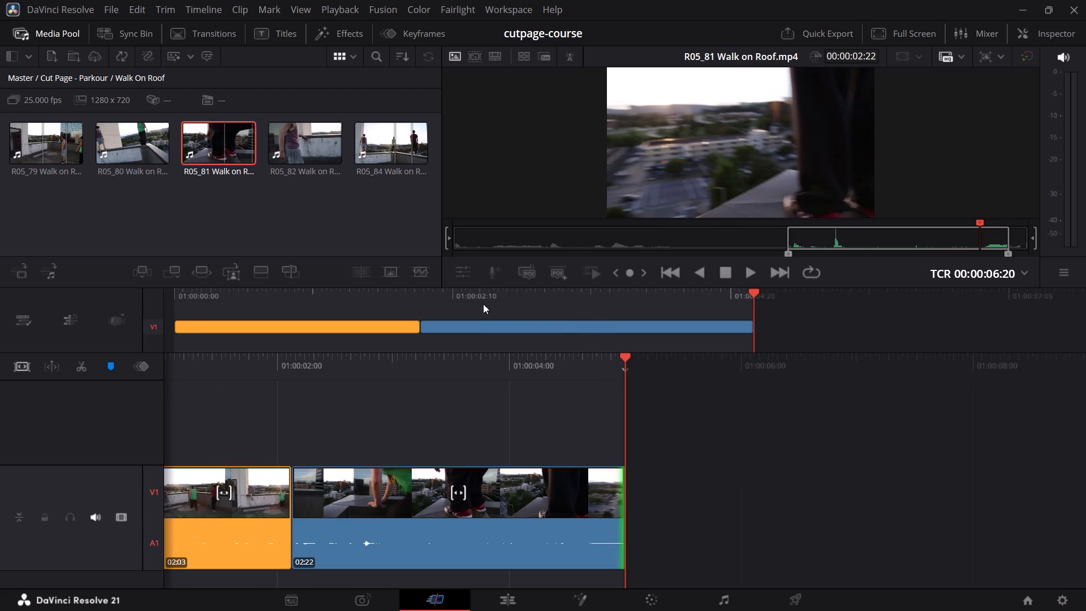
Open the trim editor at the cut between the R05_79 and R05_81 clips and enlarge the viewer in height and width.
drag(477, 289, 461, 293)
drag(463, 299, 439, 302)
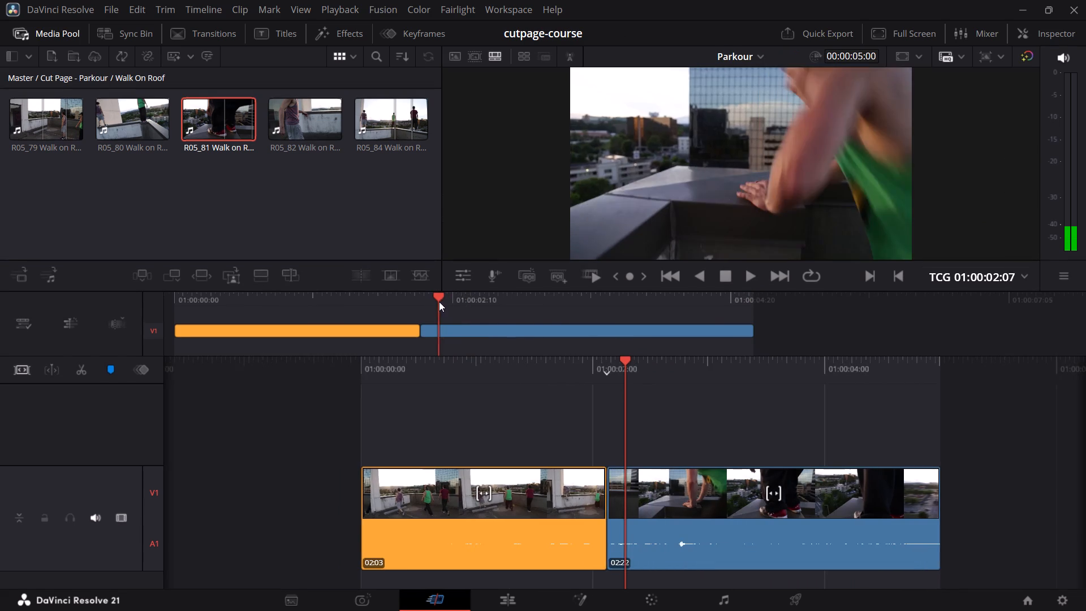
drag(439, 302, 430, 302)
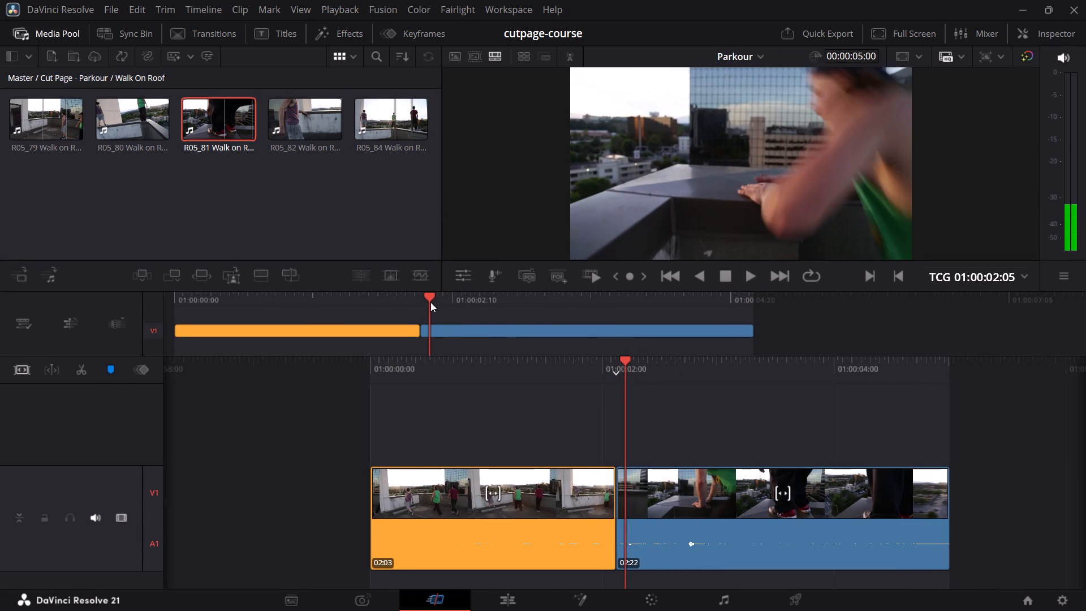
drag(430, 302, 416, 299)
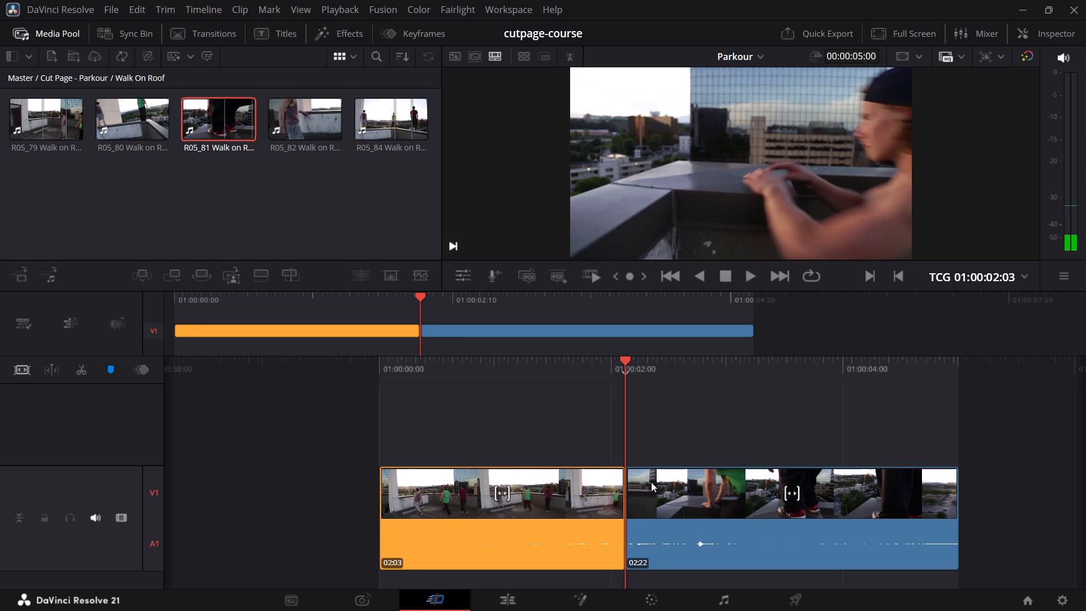
click(633, 492)
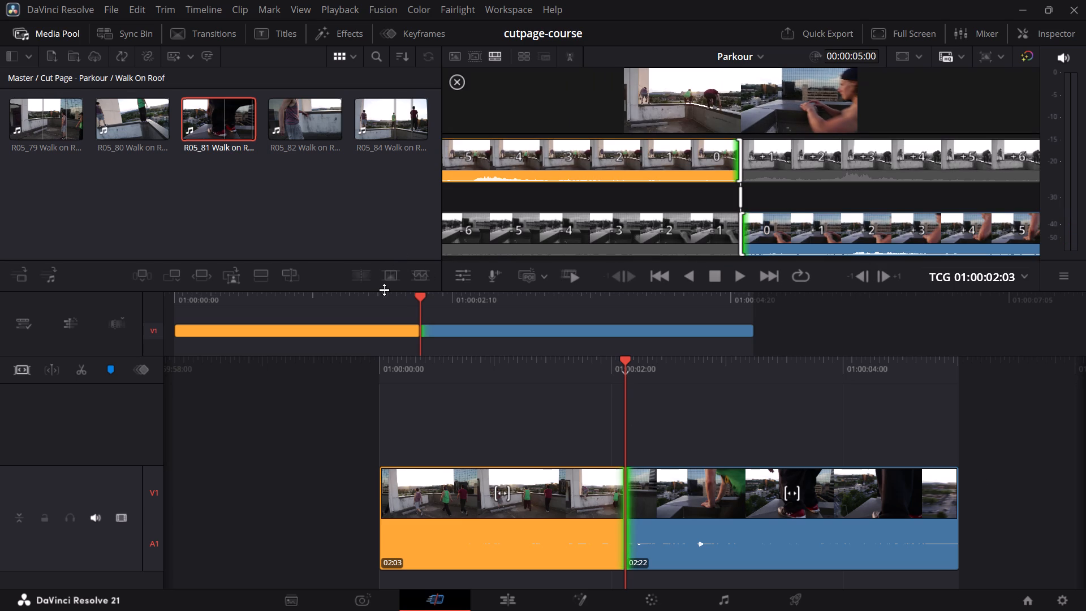
drag(382, 291, 383, 372)
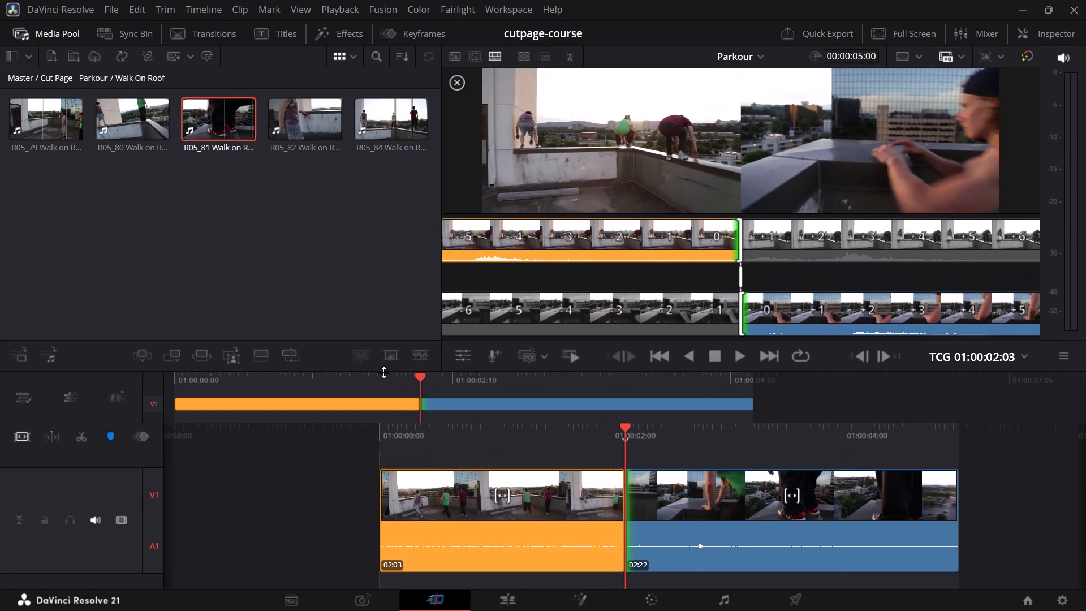
drag(383, 372, 383, 374)
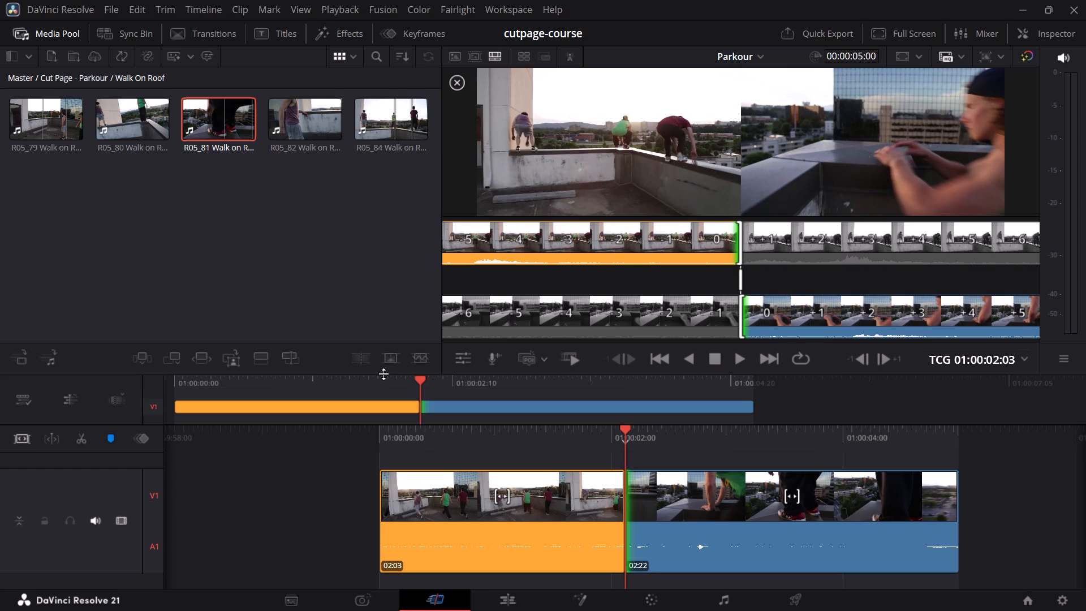
drag(441, 195, 436, 197)
drag(436, 197, 341, 205)
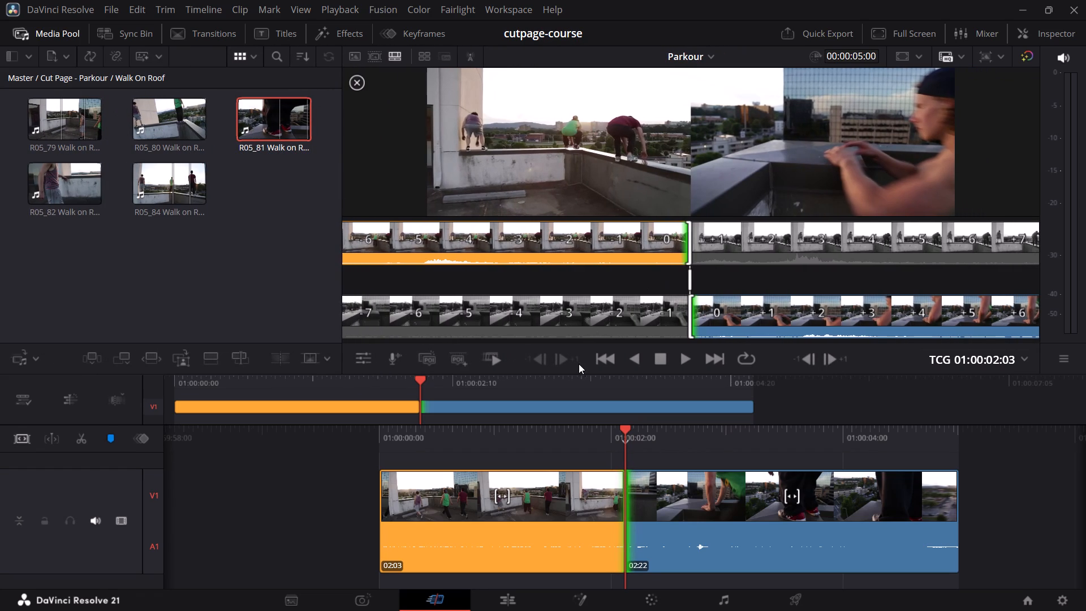
Trim the end of the R05_79 clip frame by frame to a duration of 01:23.
click(617, 487)
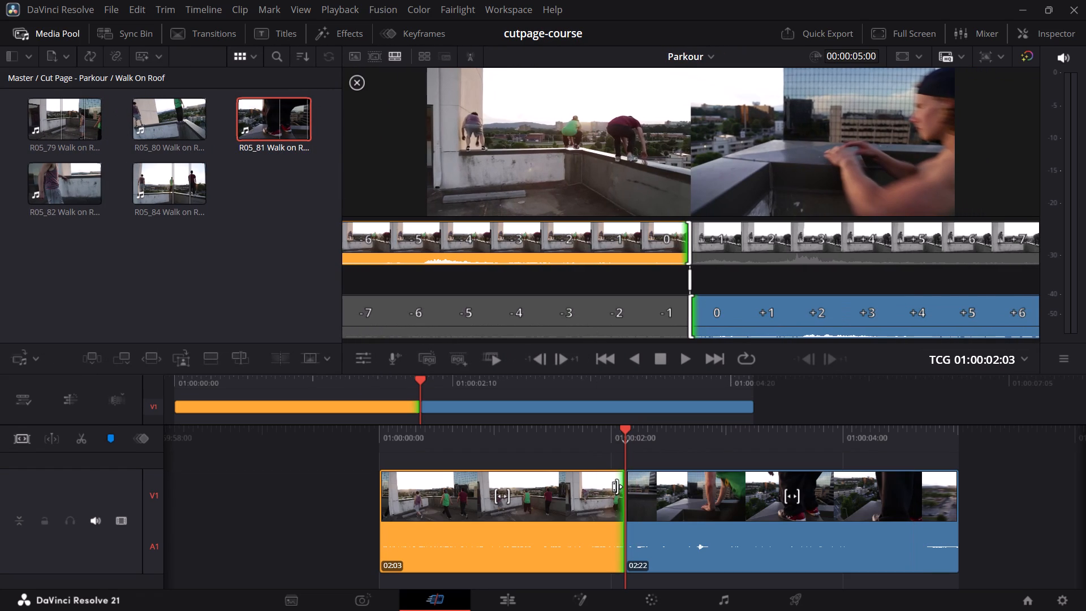
triple_click(537, 364)
triple_click(537, 362)
click(537, 362)
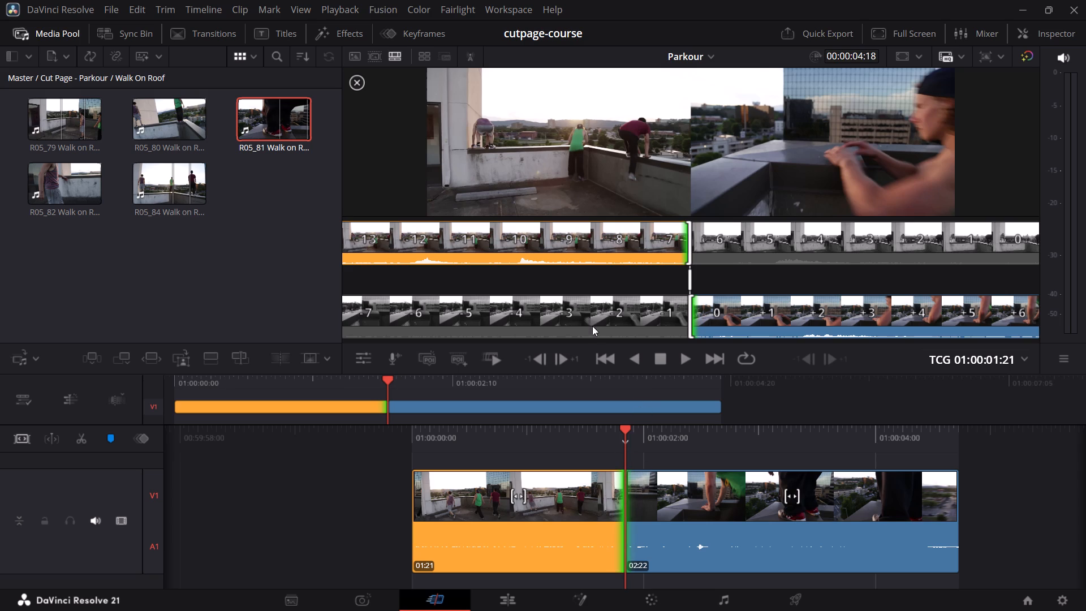
click(568, 362)
click(567, 362)
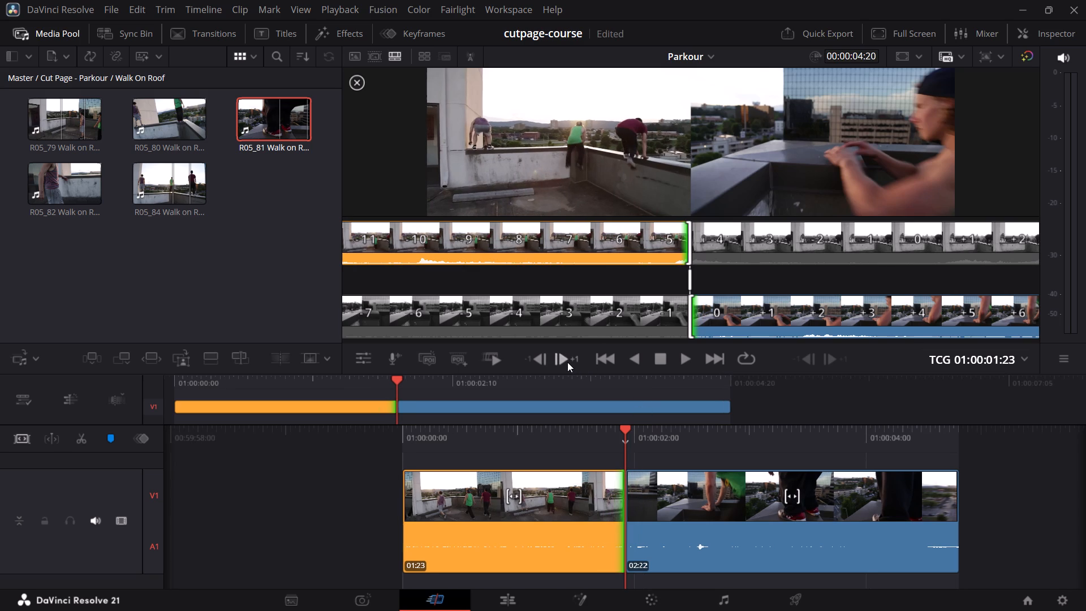
Trim two frames off the start of the R05_81 clip, testing a tighter frame, for a duration of 02:20.
click(630, 520)
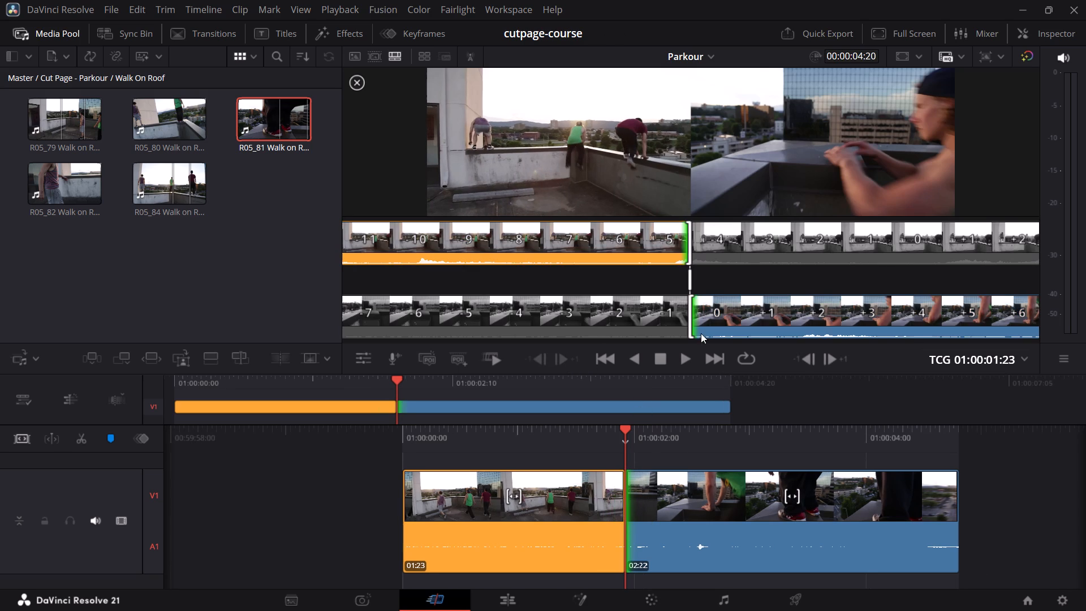
click(822, 358)
double_click(824, 358)
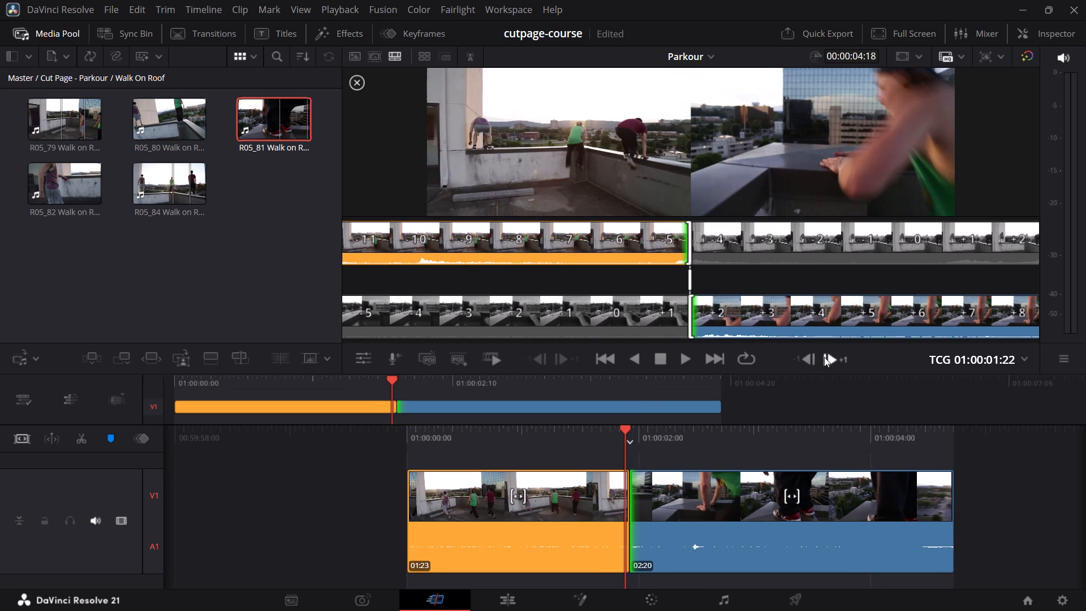
click(824, 357)
click(824, 357)
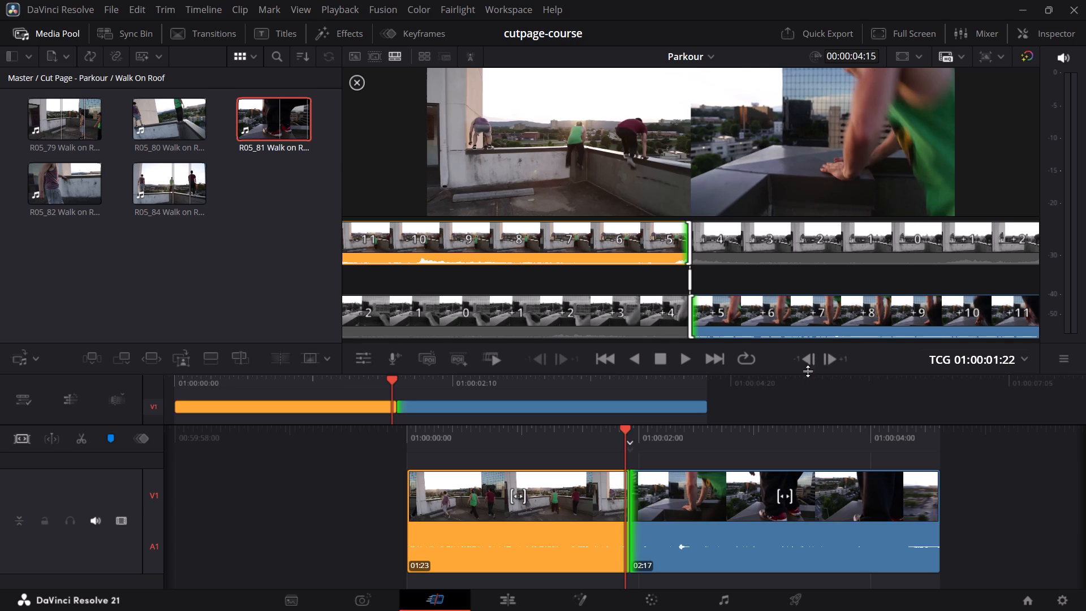
double_click(808, 360)
click(807, 361)
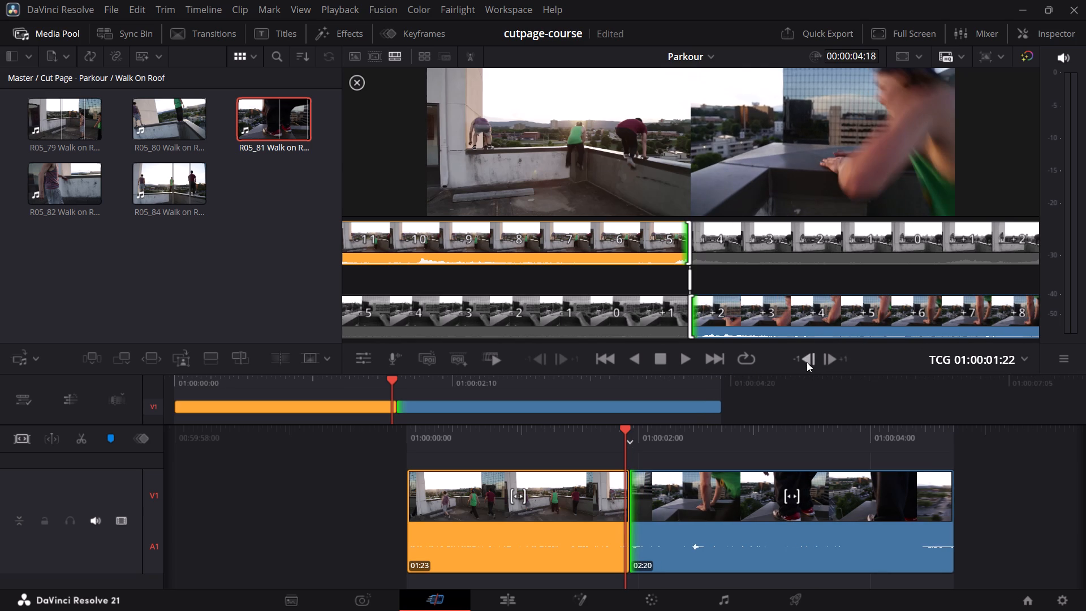
click(807, 362)
click(829, 361)
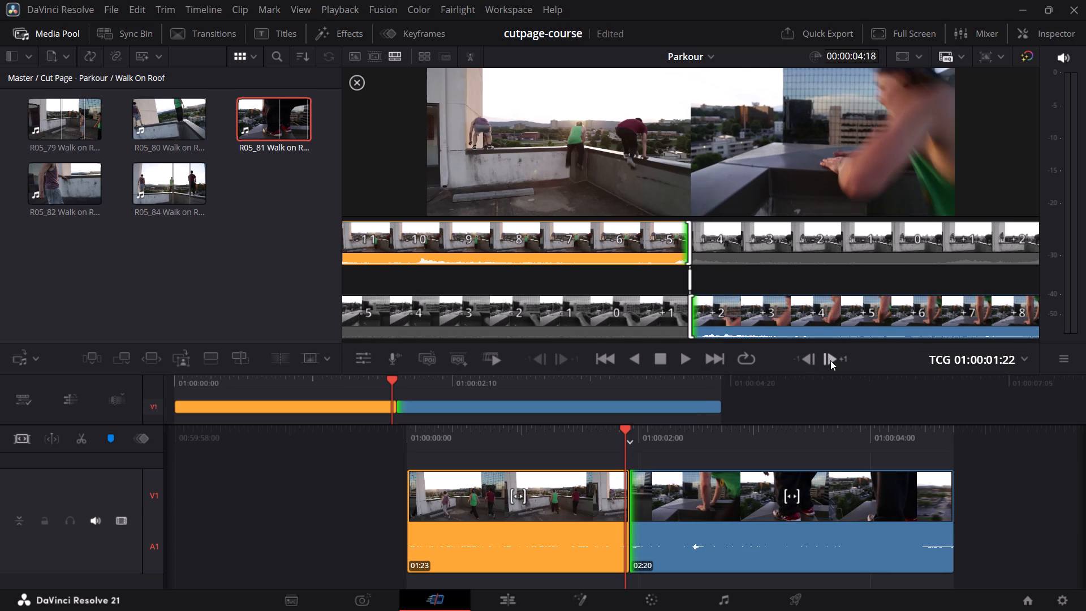
Trim two more frames off the end of the R05_79 clip, for a duration of 01:21.
click(623, 485)
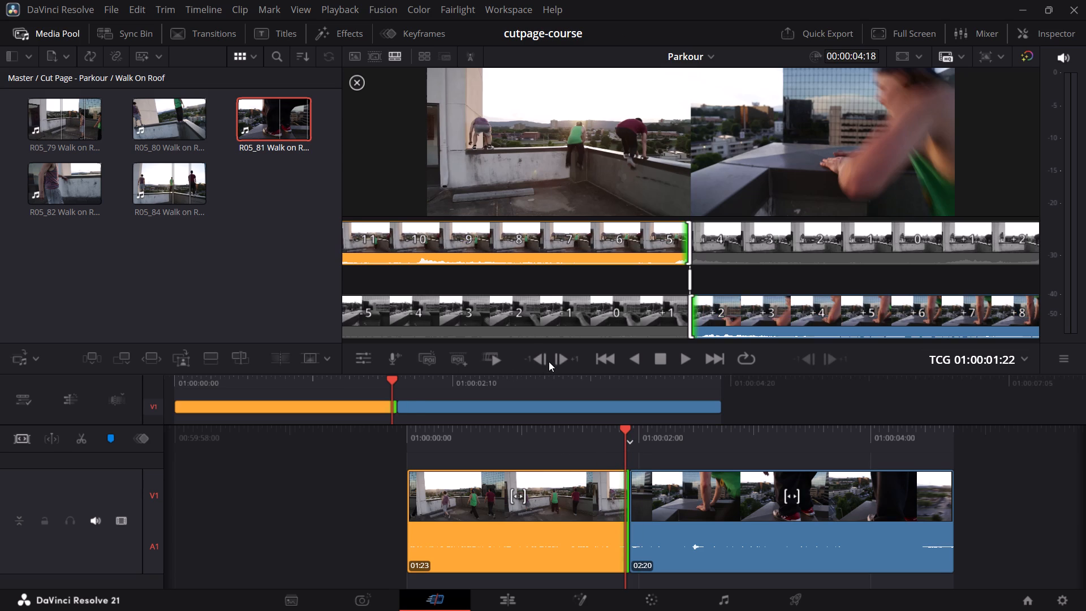
click(545, 362)
click(544, 362)
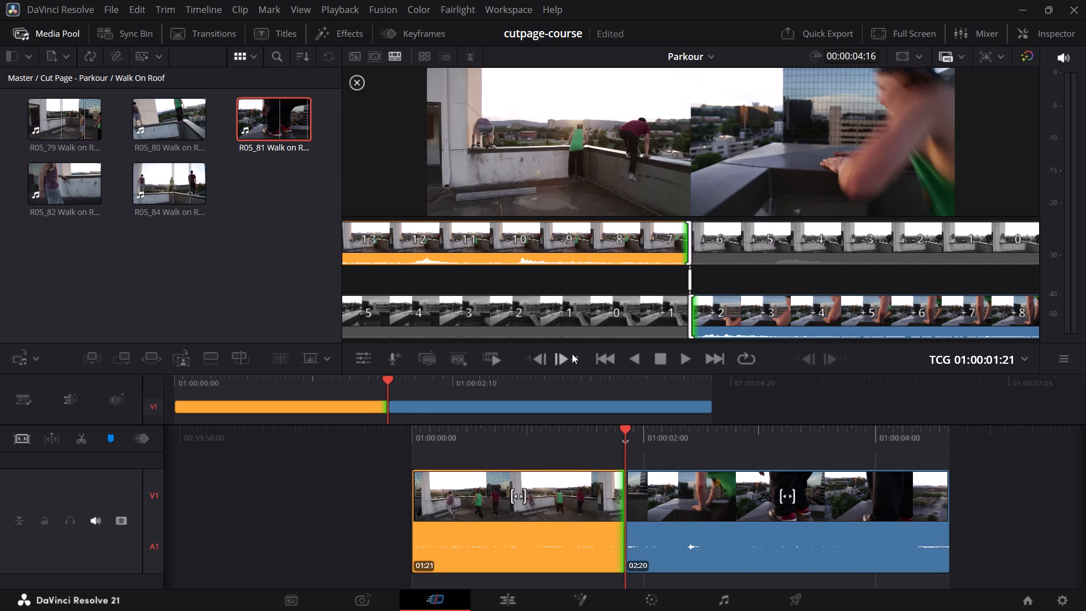
Play around the cut between the R05_79 and R05_81 clips to check the edit.
key(slash)
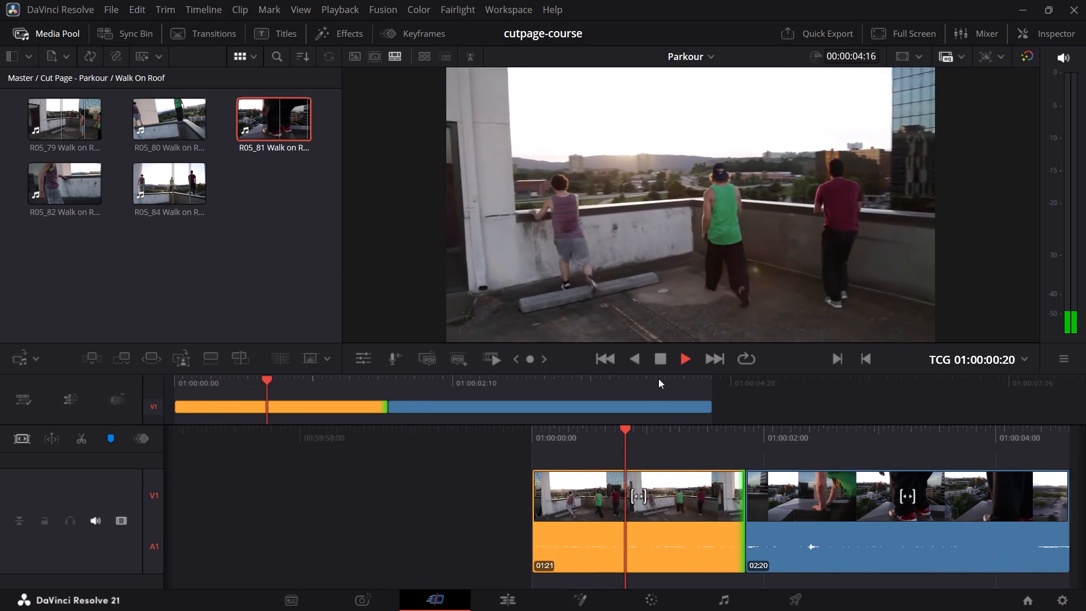
key(space)
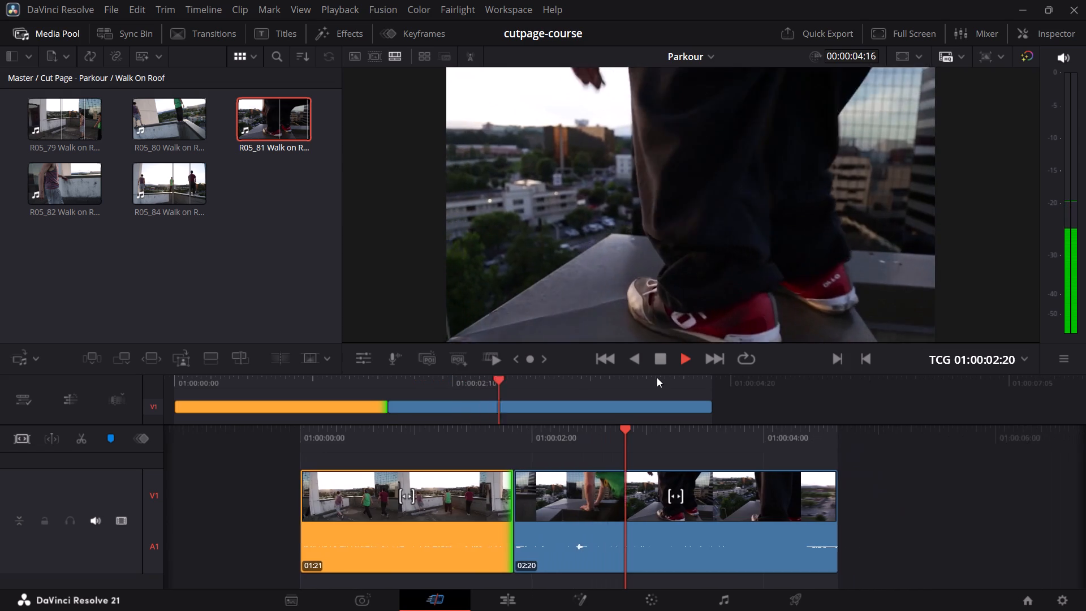
key(slash)
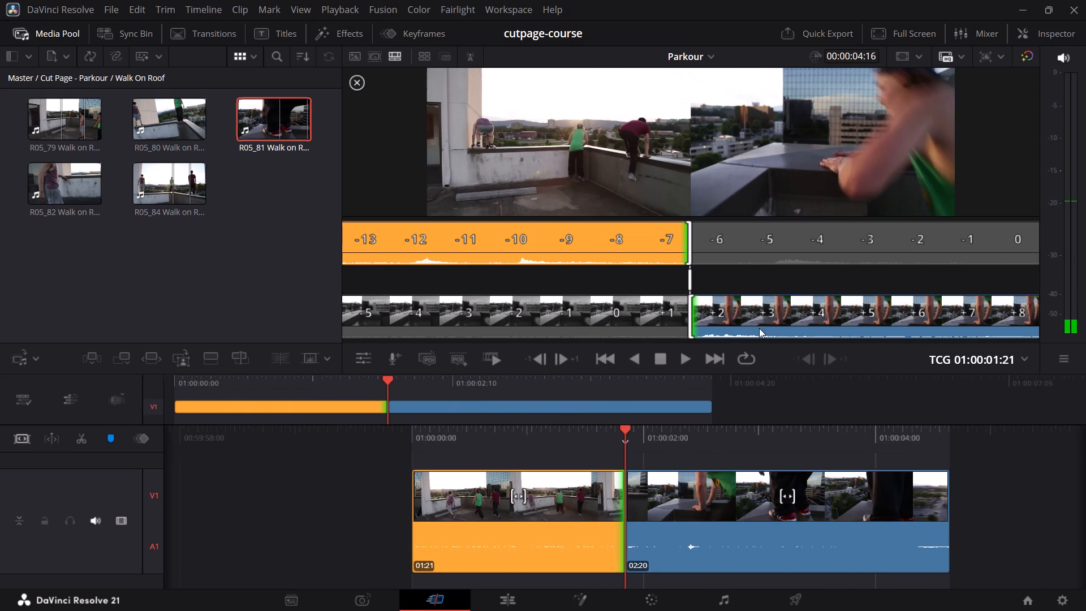
Trim three frames off the start of the R05_81 clip, for a duration of 02:17.
click(633, 490)
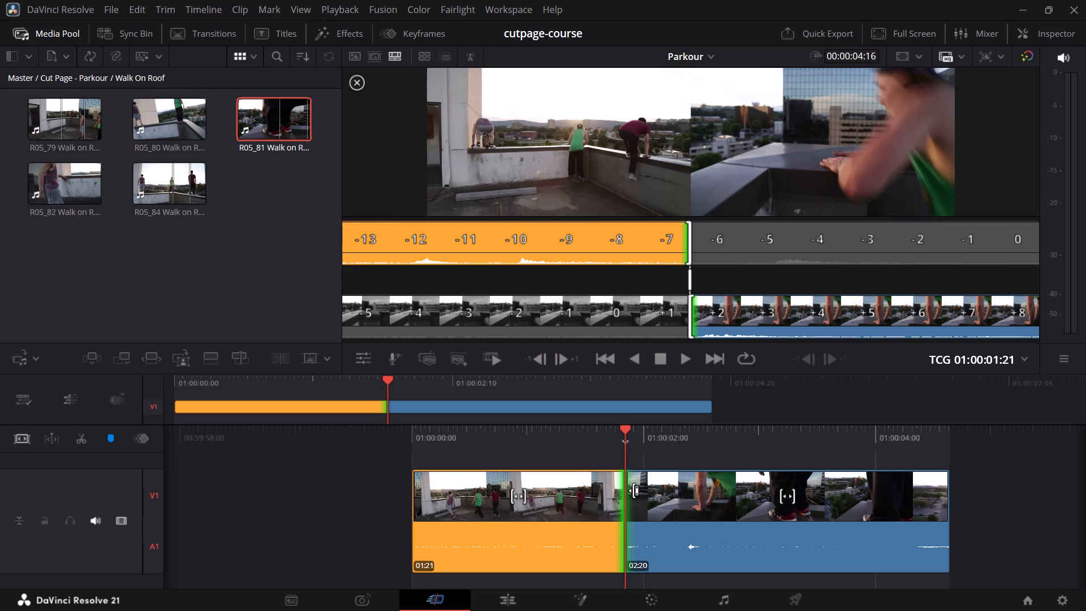
double_click(837, 360)
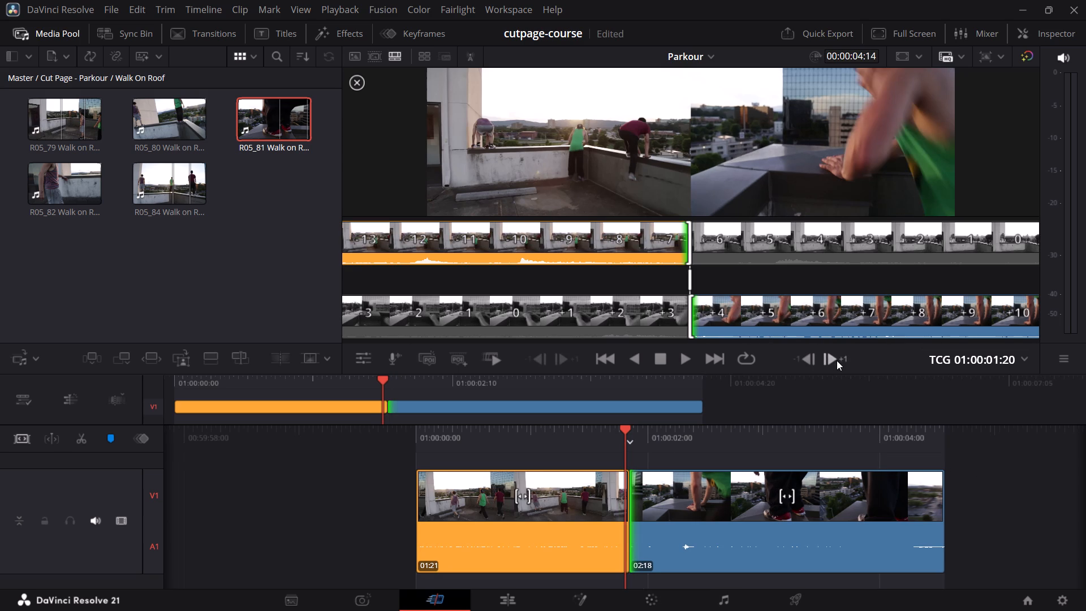
click(837, 360)
Play around the cut between the R05_79 and R05_81 clips to check the trim, and leave the trim editor.
key(slash)
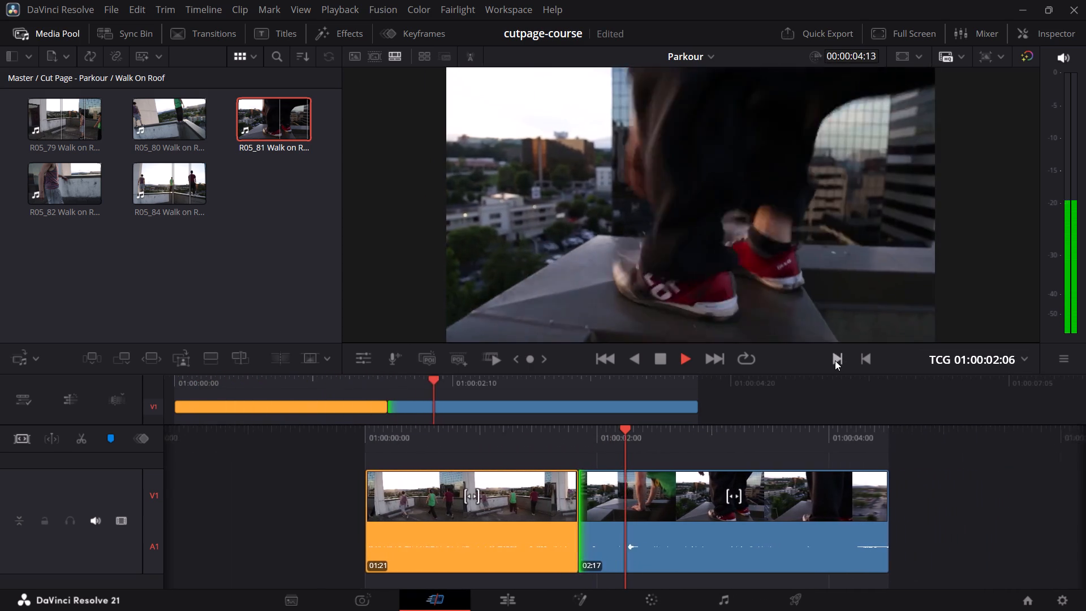
key(space)
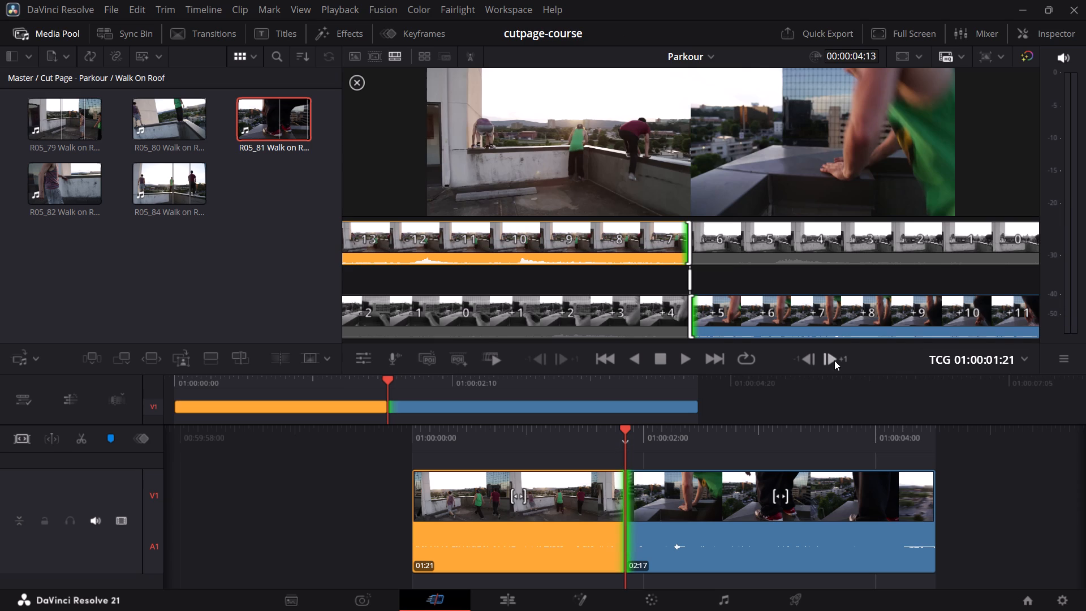
key(space)
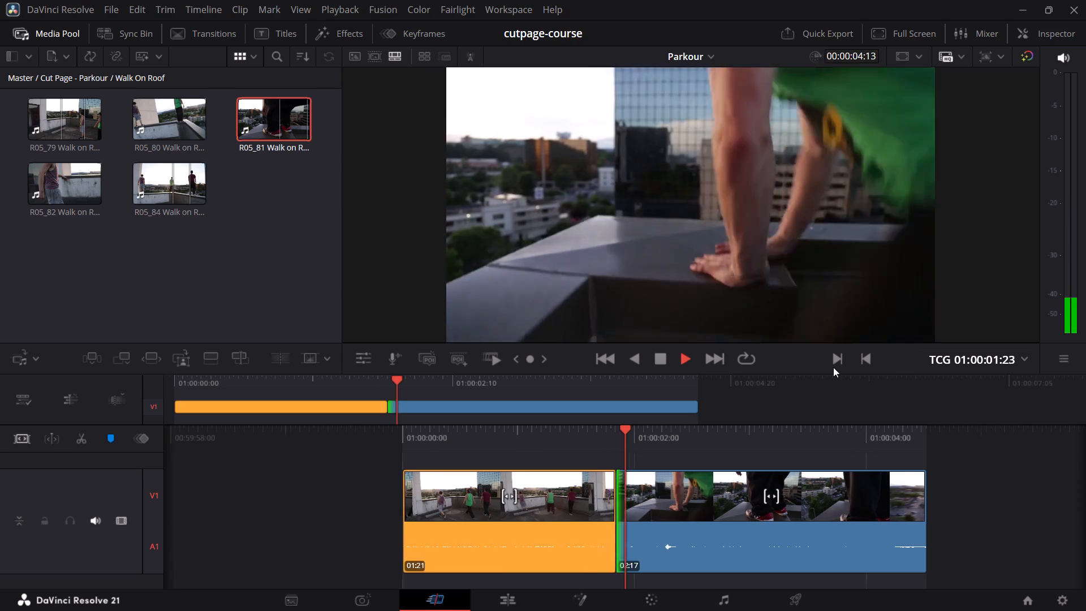
key(space)
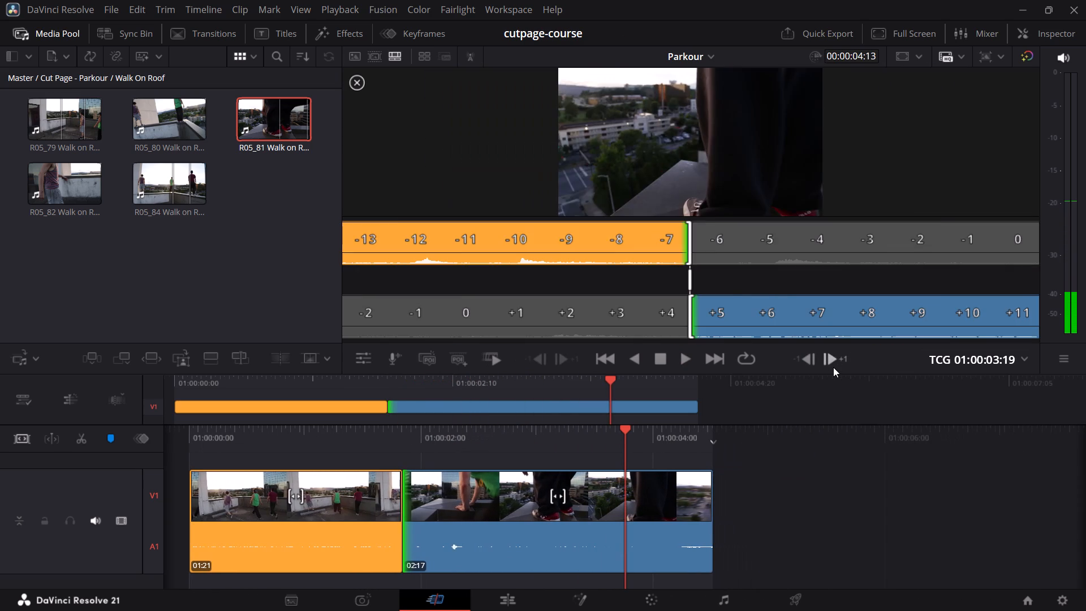
key(space)
key(space)
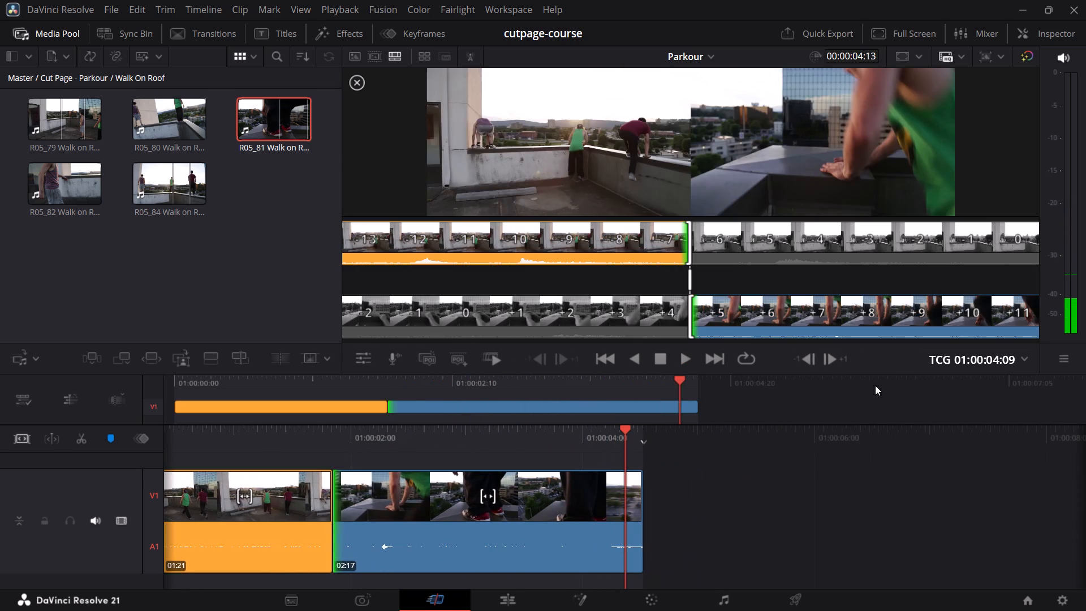
click(850, 408)
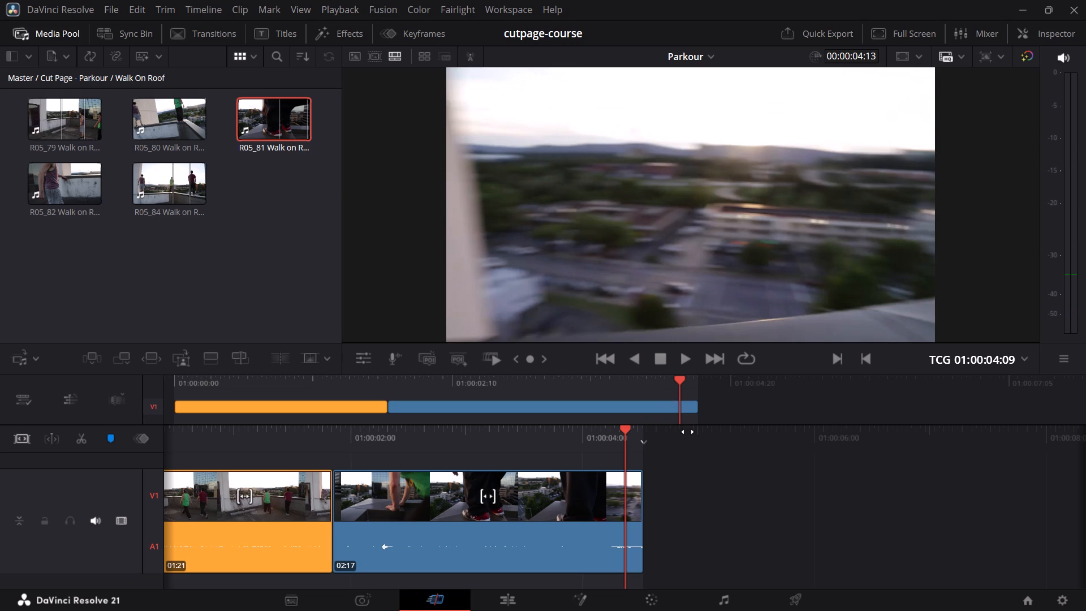
Trim the end of the R05_81 clip to a duration of 02:07 and play the new ending.
drag(688, 432, 854, 453)
key(space)
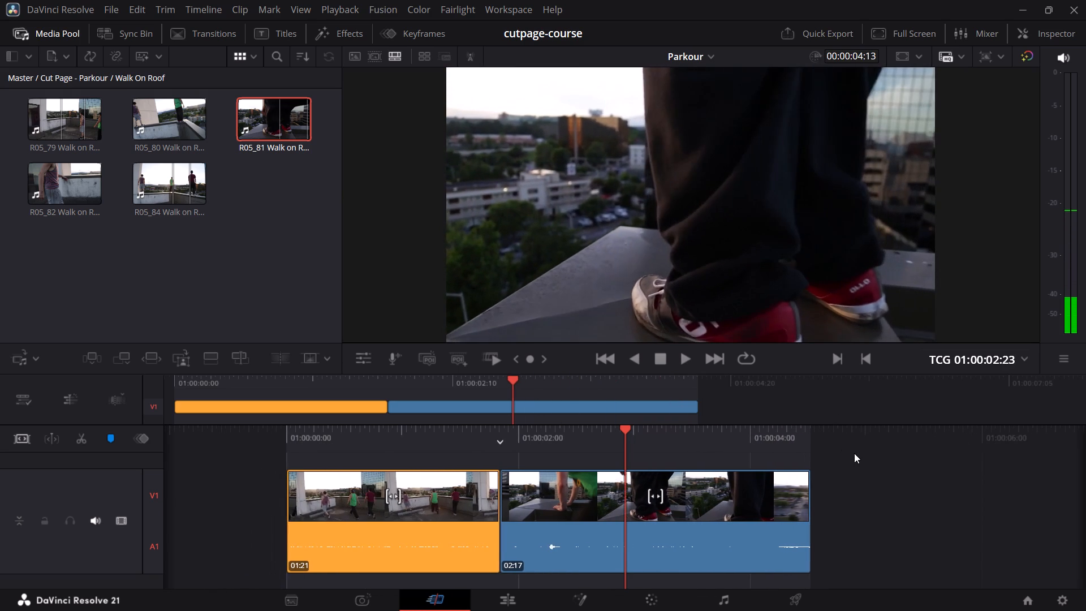
key(space)
key(space)
key(space)
key(space)
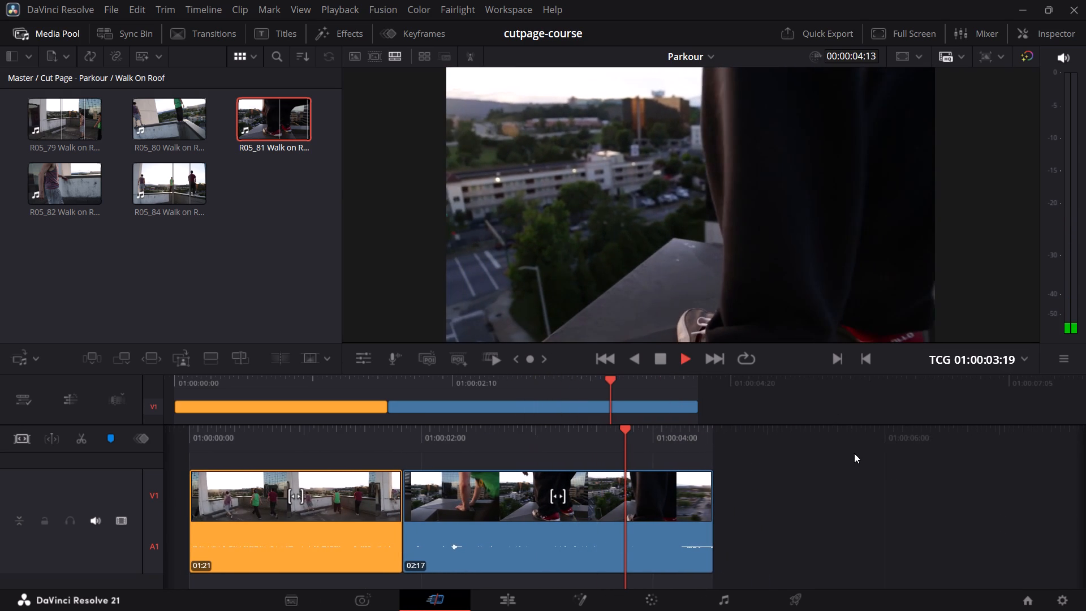
key(space)
key(space)
key(space)
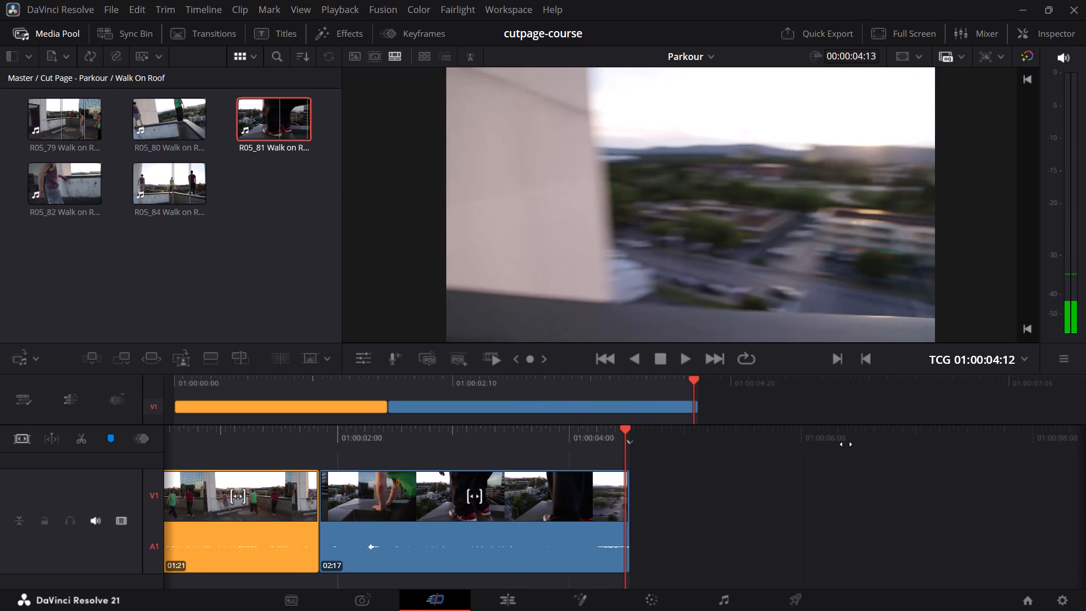
click(624, 501)
drag(624, 501, 577, 500)
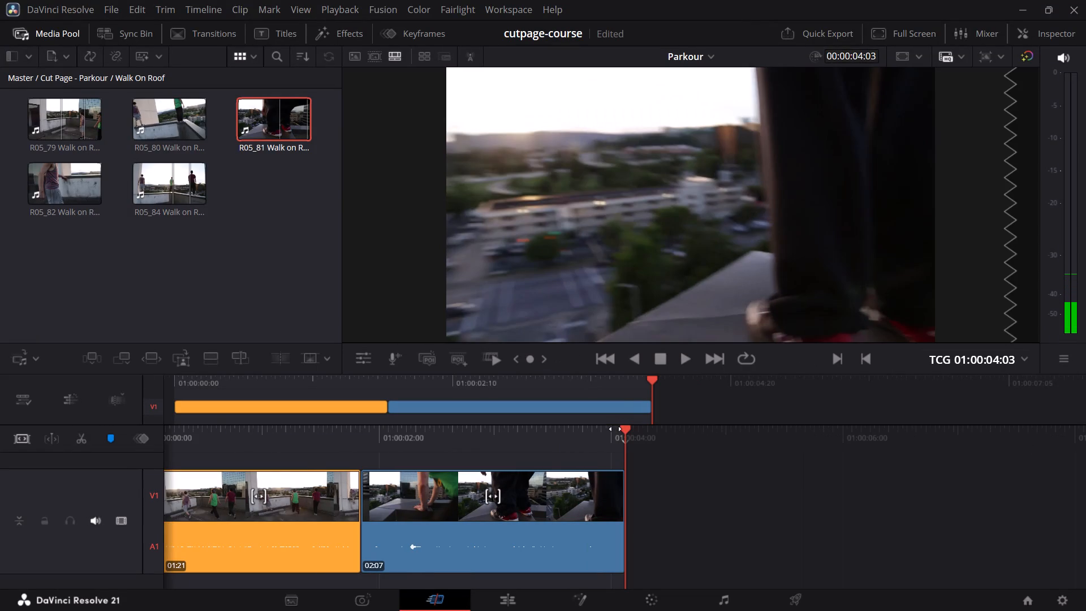
drag(584, 431, 735, 428)
key(space)
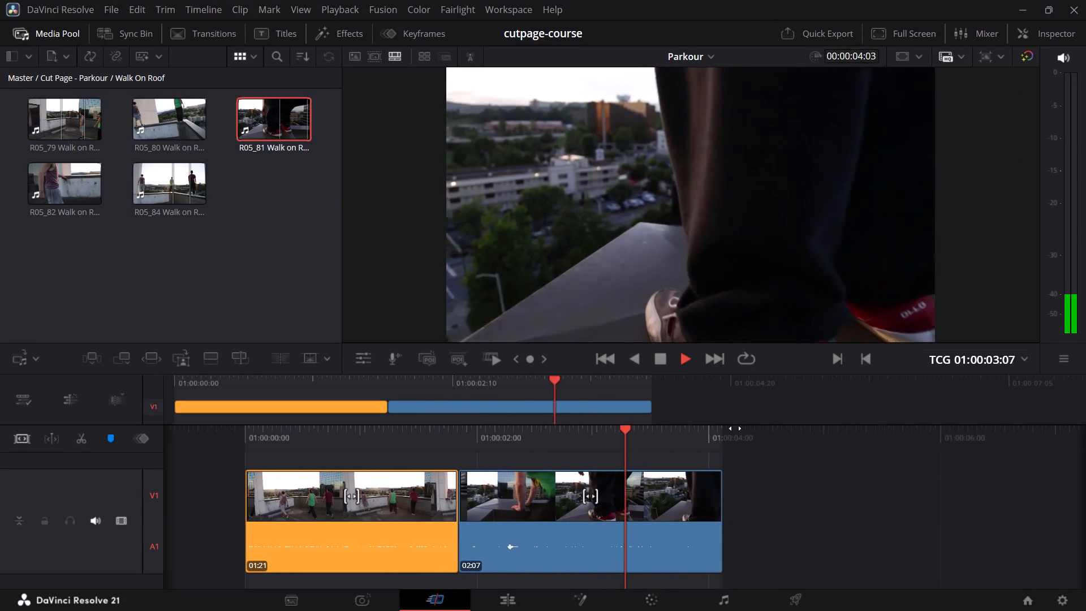
key(space)
key(space)
key(space)
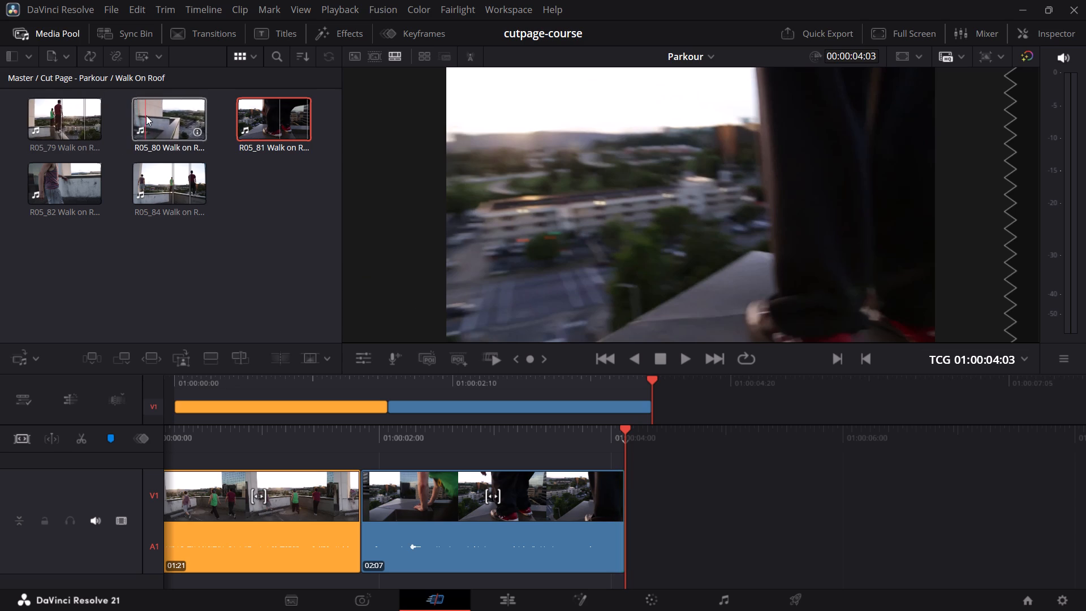
Open the R05_84 source clip, scrub through its marked 02:02 range, and append it to the end of the timeline.
double_click(176, 182)
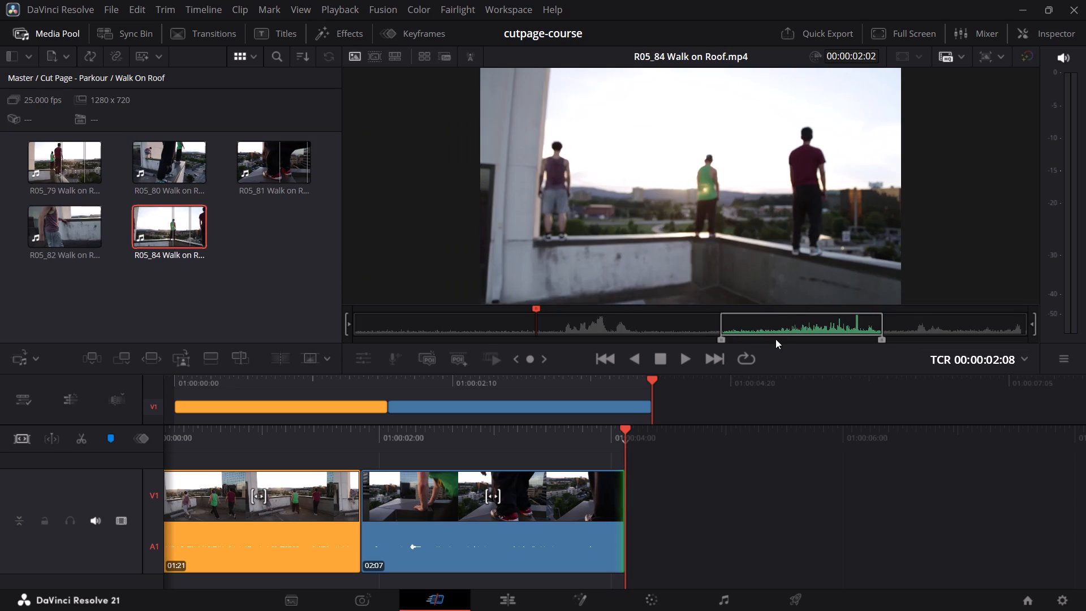
drag(623, 310, 719, 320)
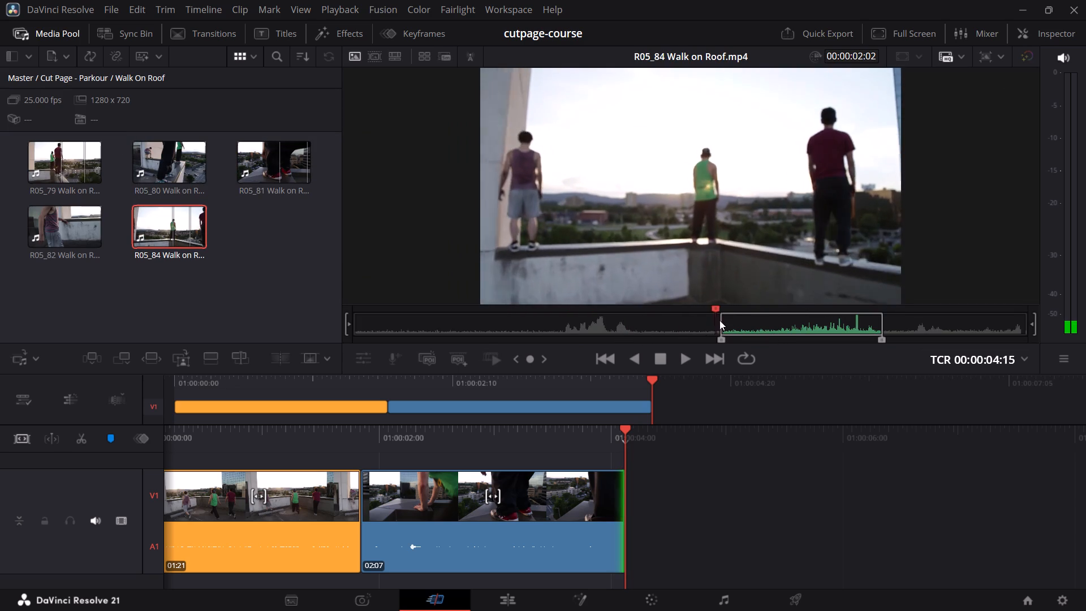
drag(719, 320, 701, 335)
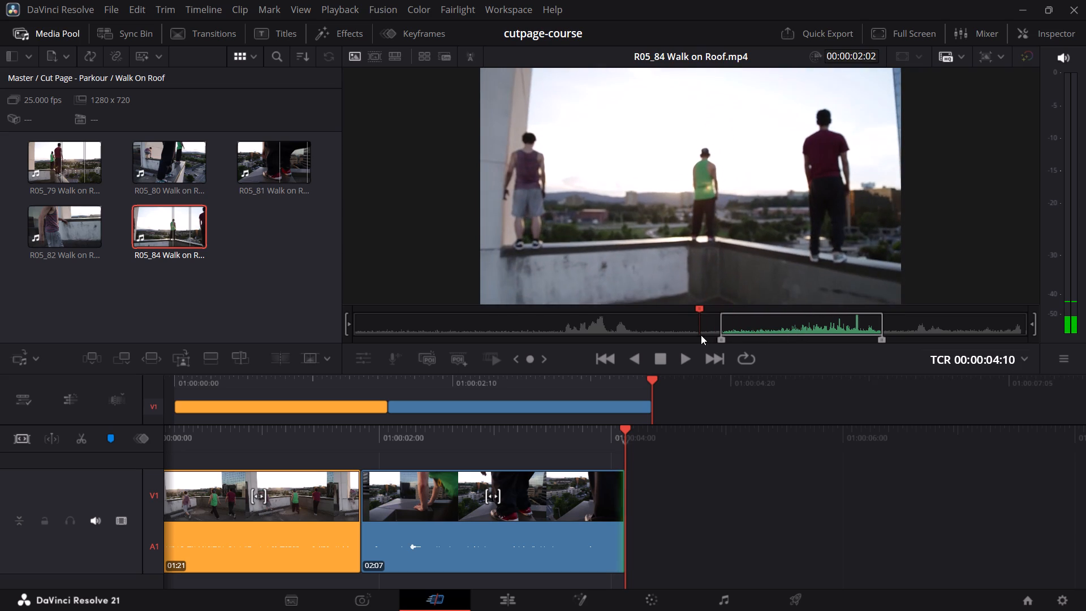
drag(701, 335, 716, 330)
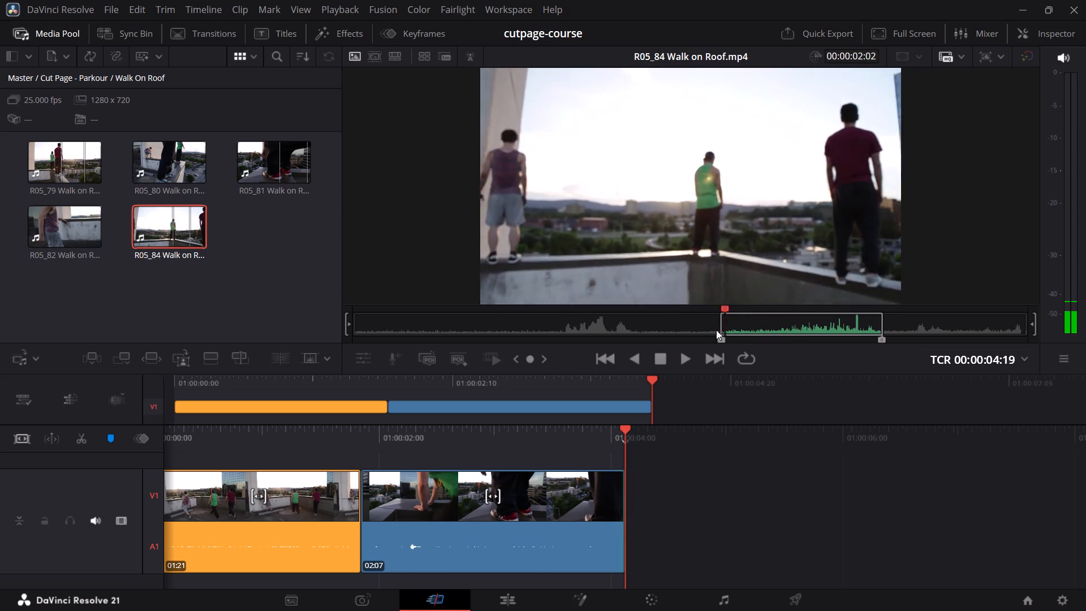
drag(716, 330, 726, 329)
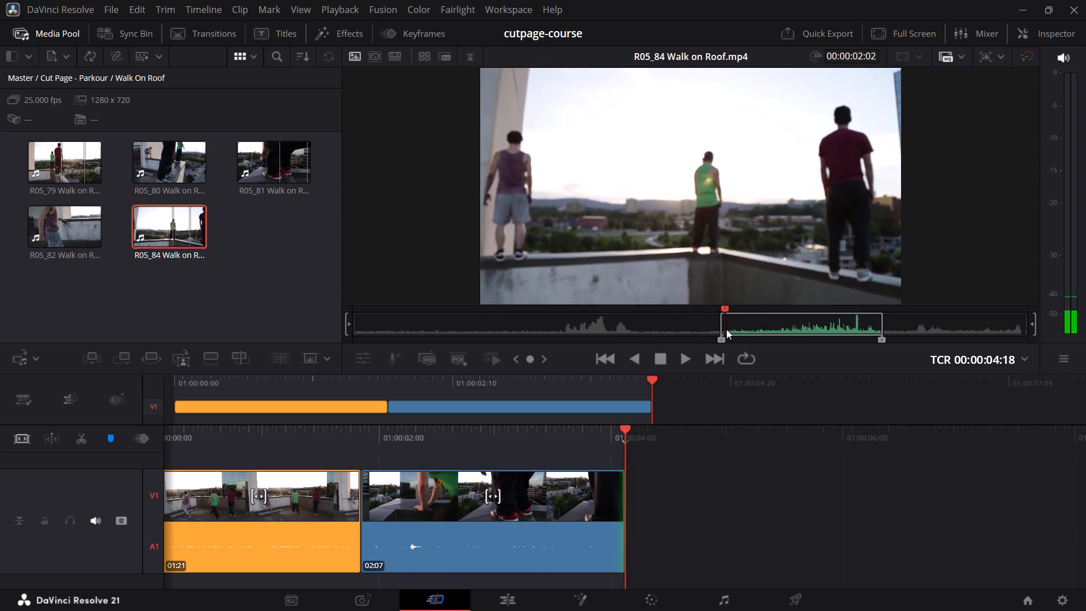
drag(726, 329, 844, 337)
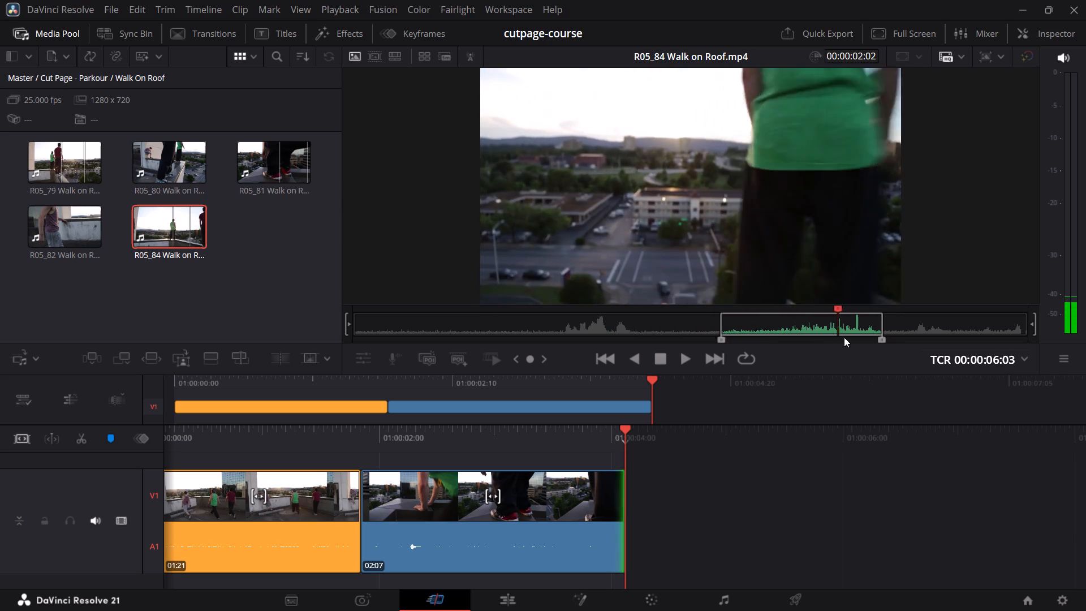
drag(844, 337, 885, 334)
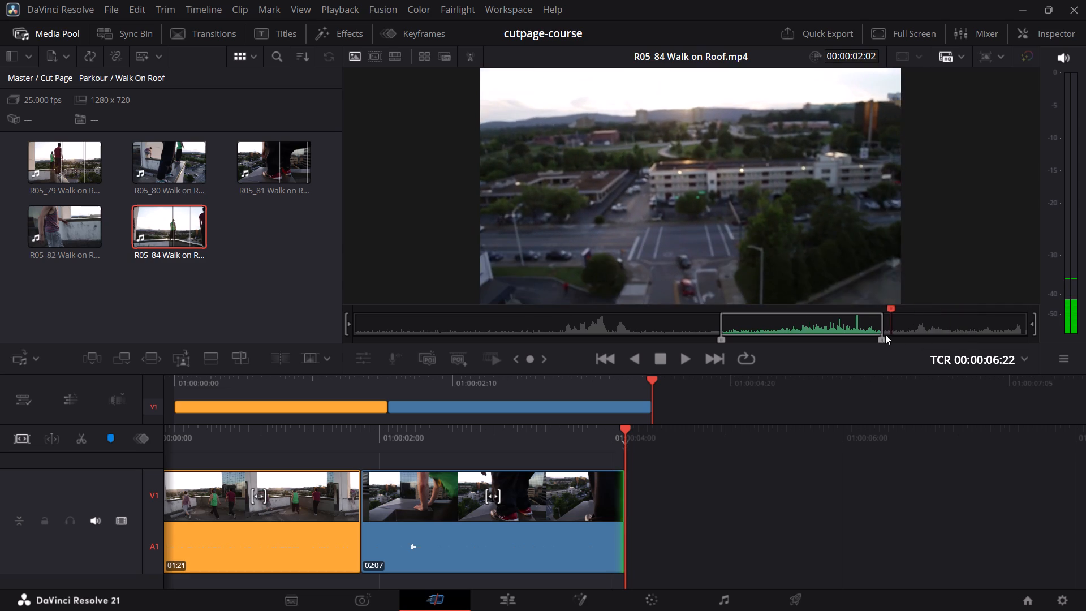
drag(885, 334, 882, 334)
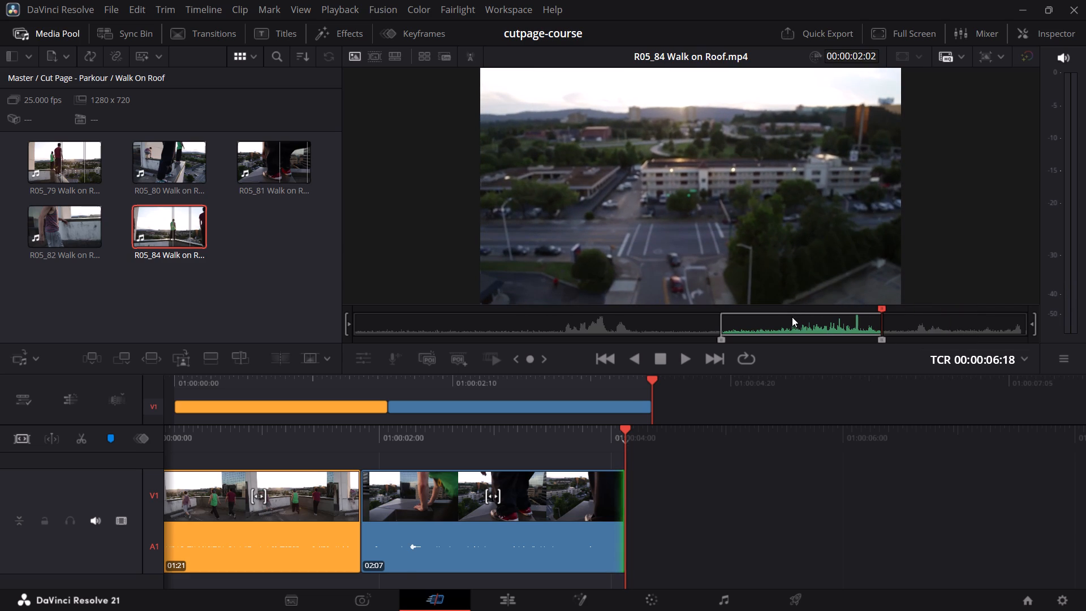
key(shift+F12)
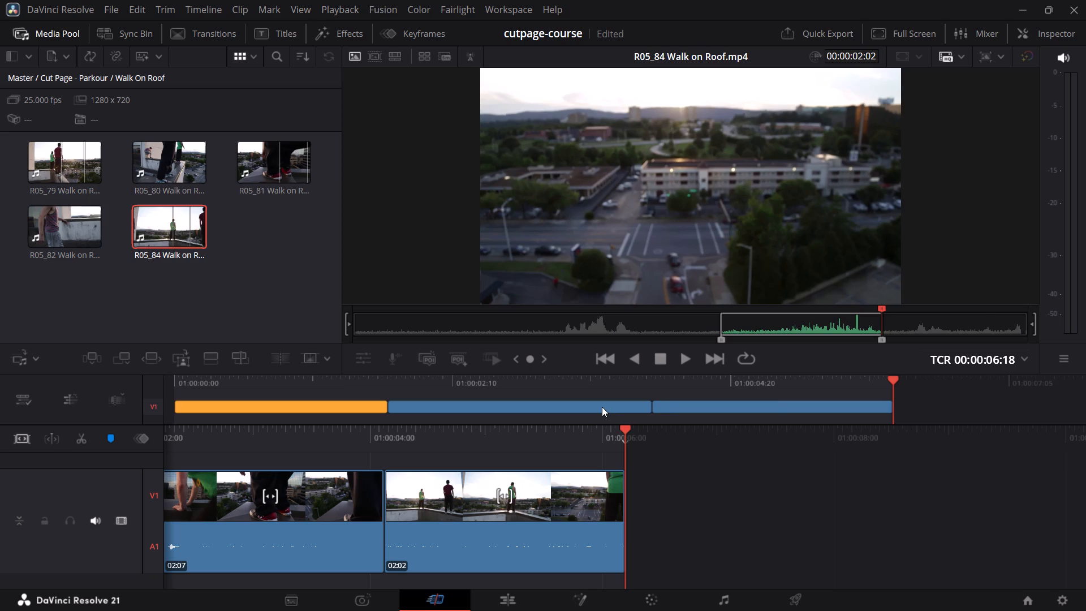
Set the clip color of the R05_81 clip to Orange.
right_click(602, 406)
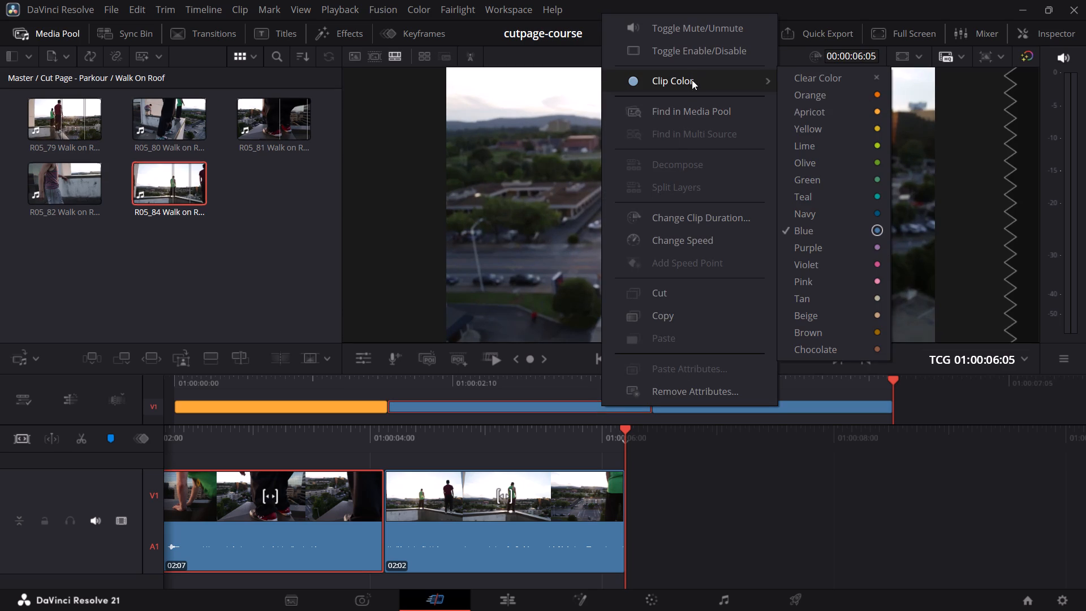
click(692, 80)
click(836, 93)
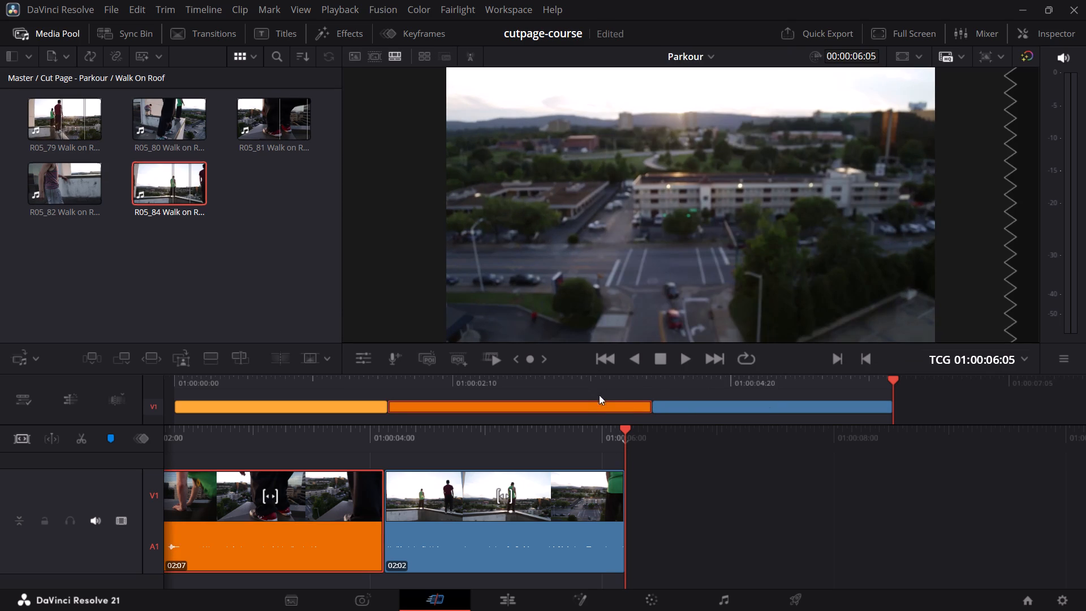
Set the clip color of the R05_81 clip to Apricot, matching the R05_79 clip.
right_click(604, 405)
click(691, 85)
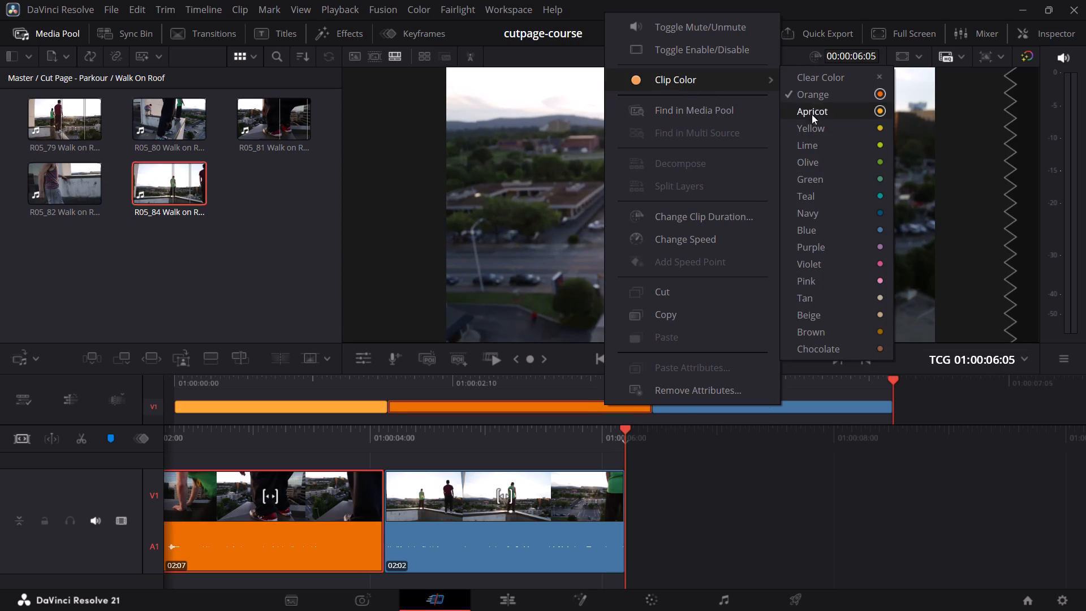
click(818, 110)
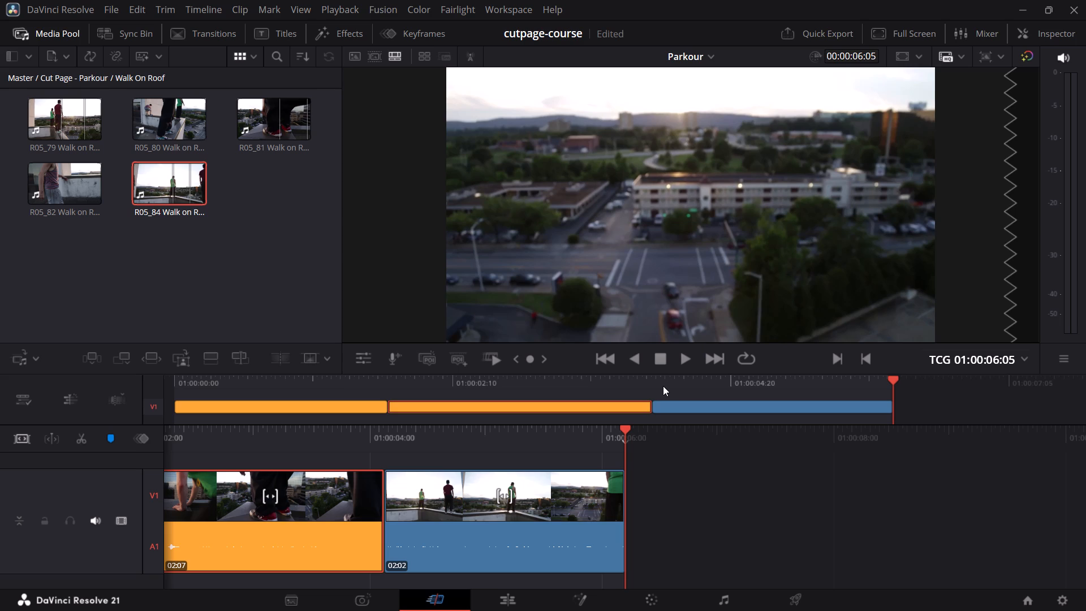
Play across the cut from R05_81 into R05_84 and through the R05_84 clip to review its pacing.
click(650, 383)
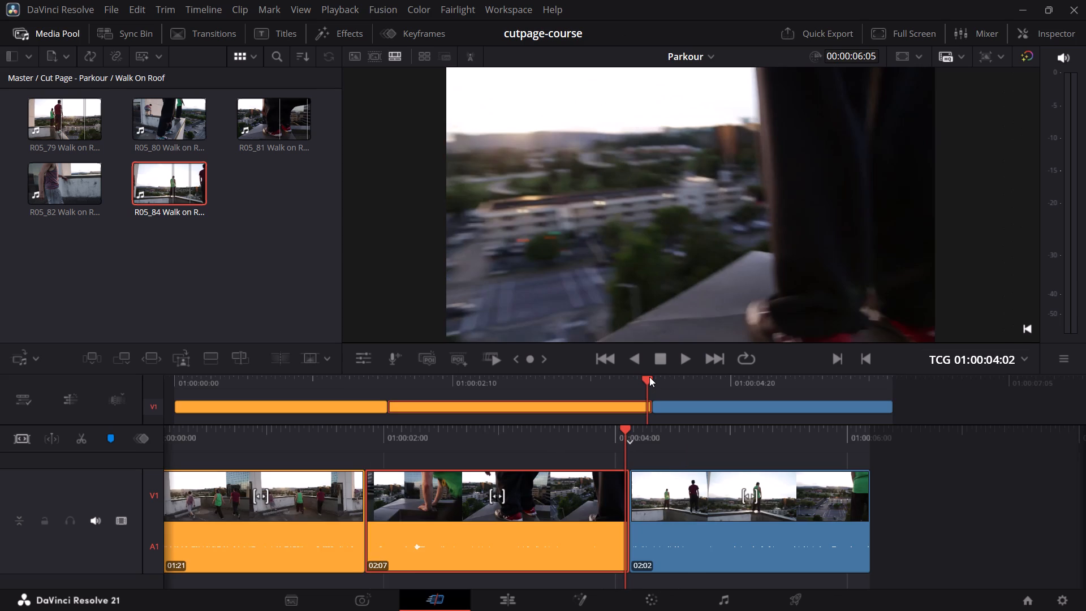
key(space)
key(space)
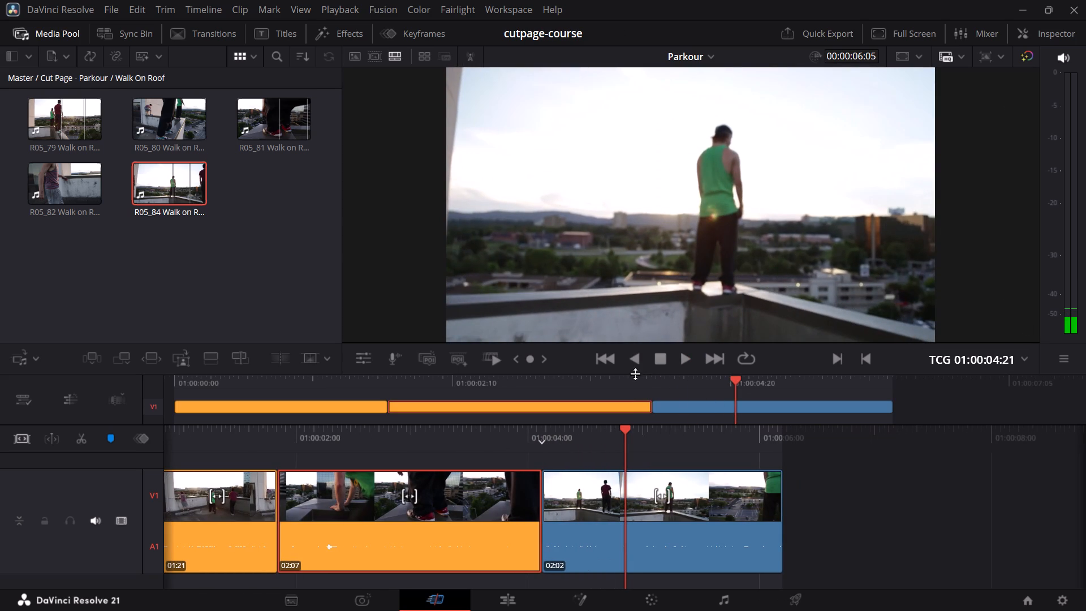
click(654, 376)
click(656, 380)
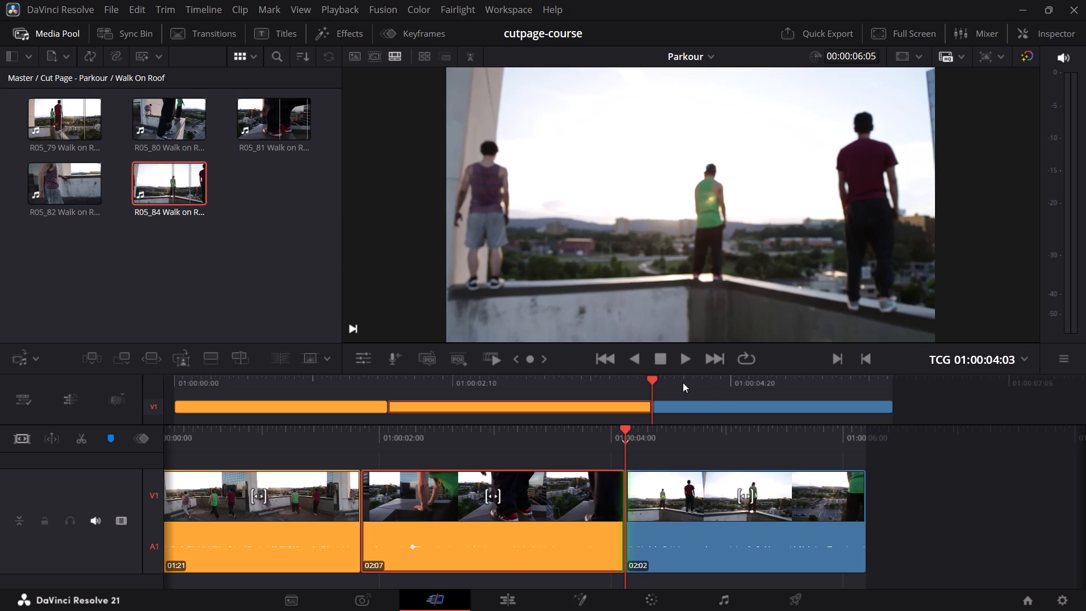
key(space)
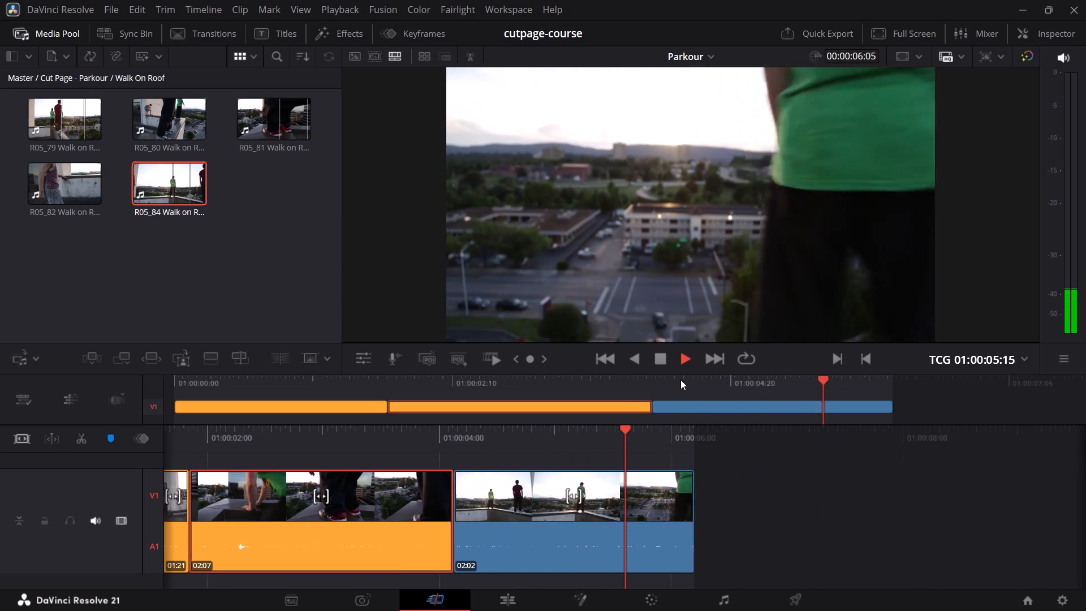
key(space)
key(space)
key(space)
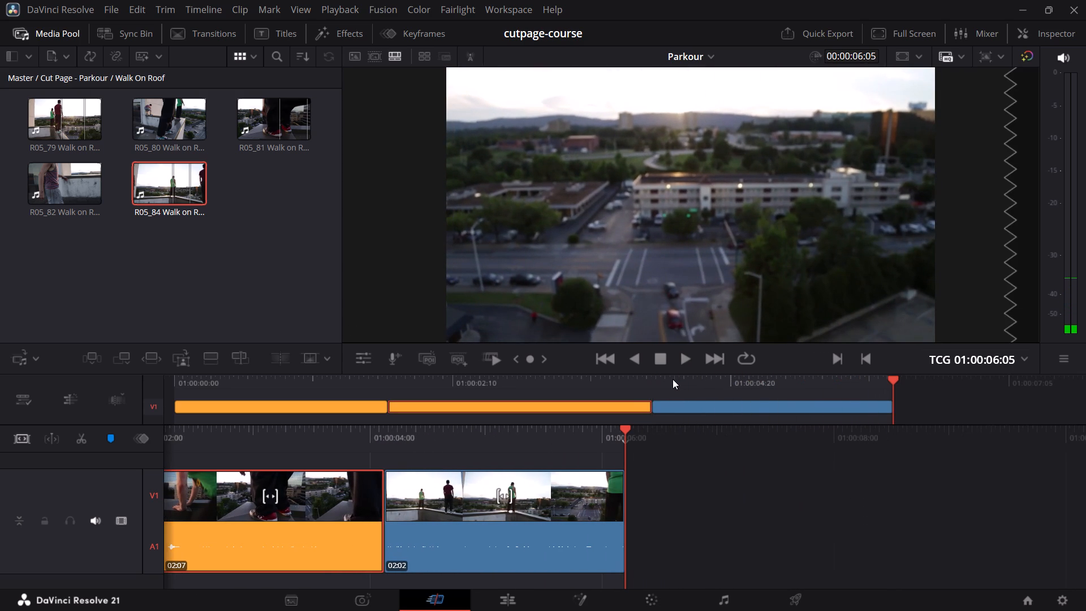
click(656, 380)
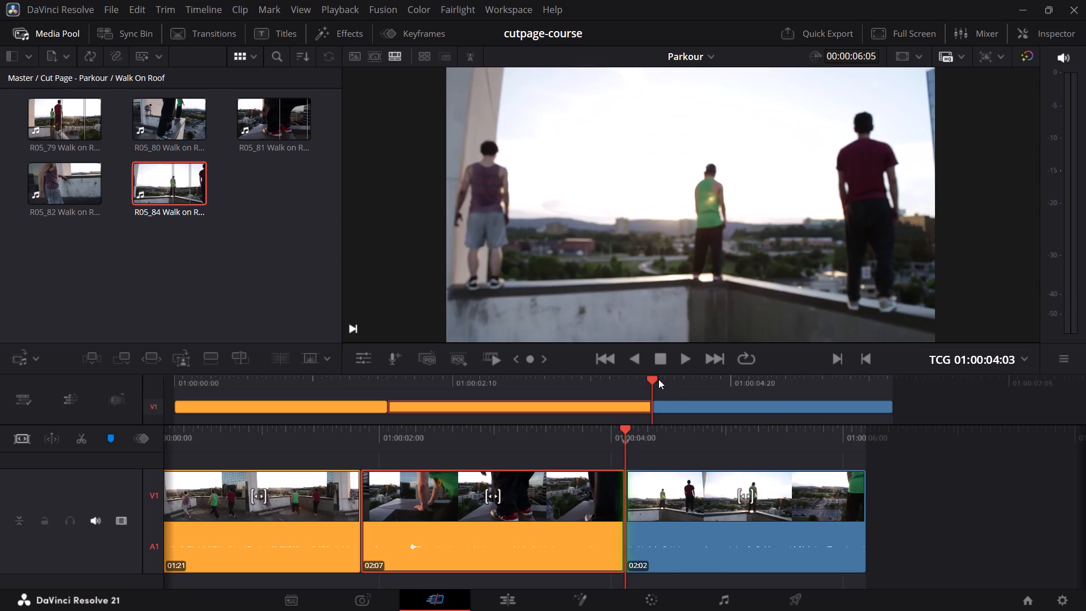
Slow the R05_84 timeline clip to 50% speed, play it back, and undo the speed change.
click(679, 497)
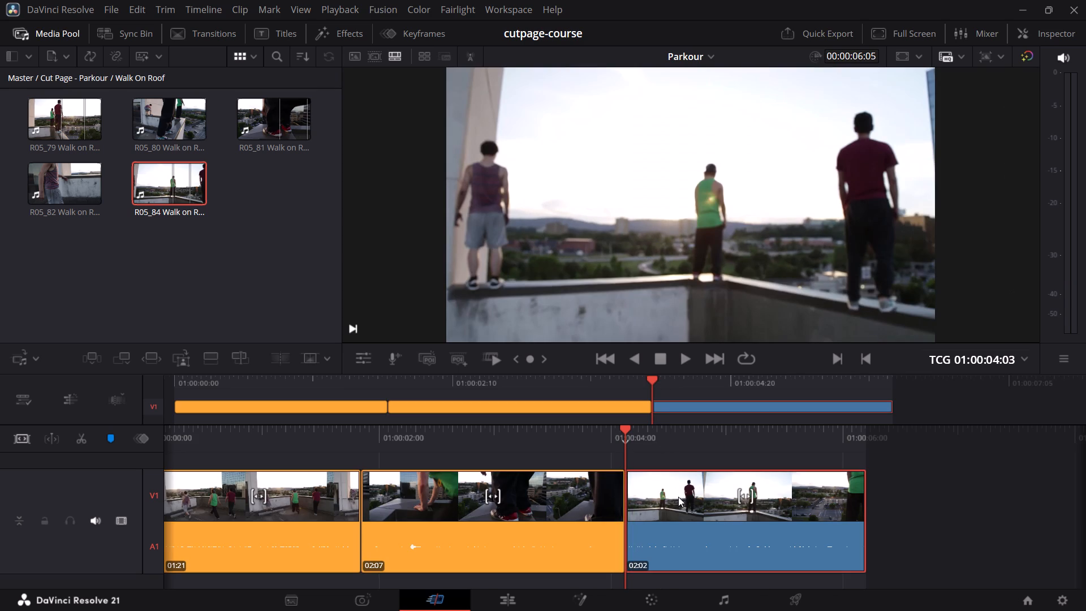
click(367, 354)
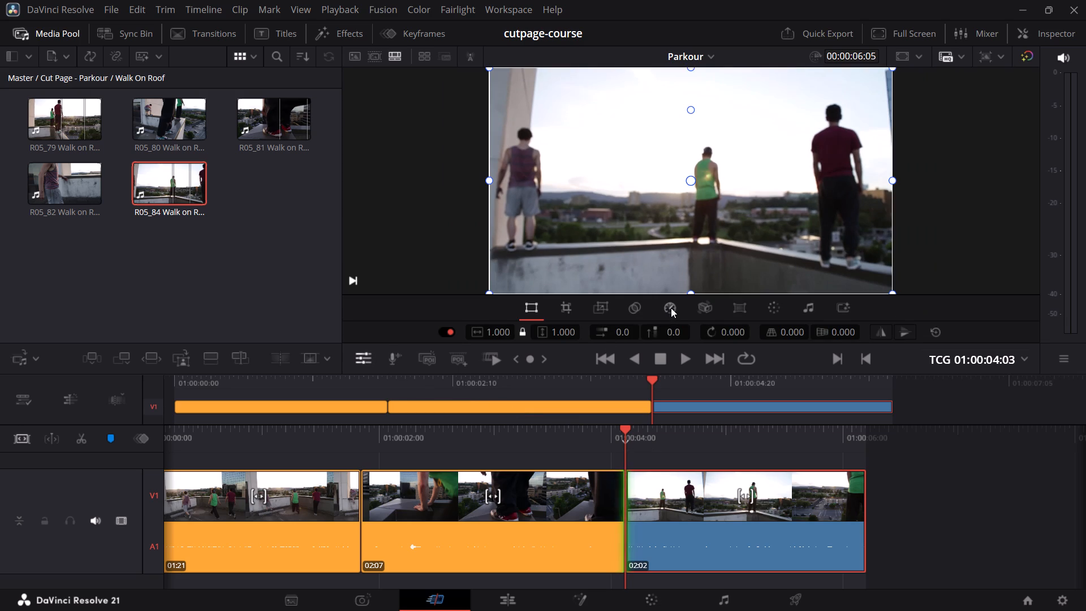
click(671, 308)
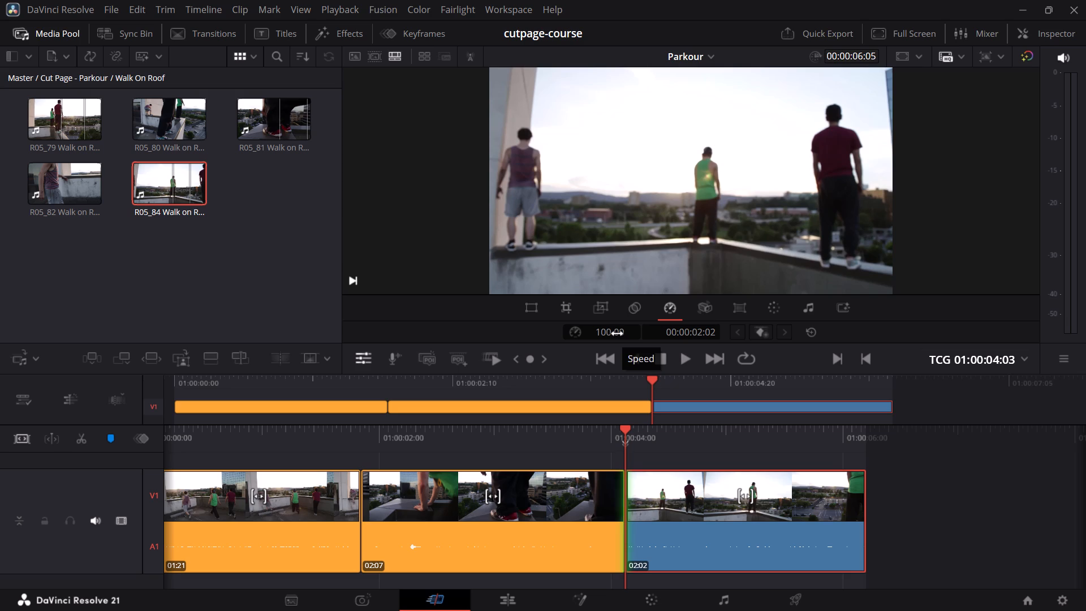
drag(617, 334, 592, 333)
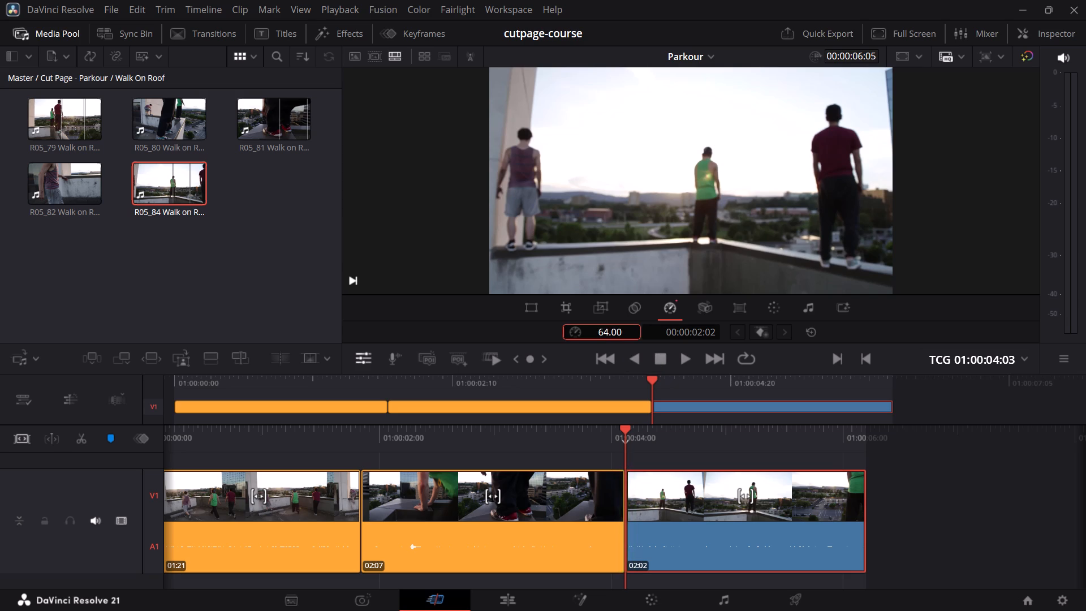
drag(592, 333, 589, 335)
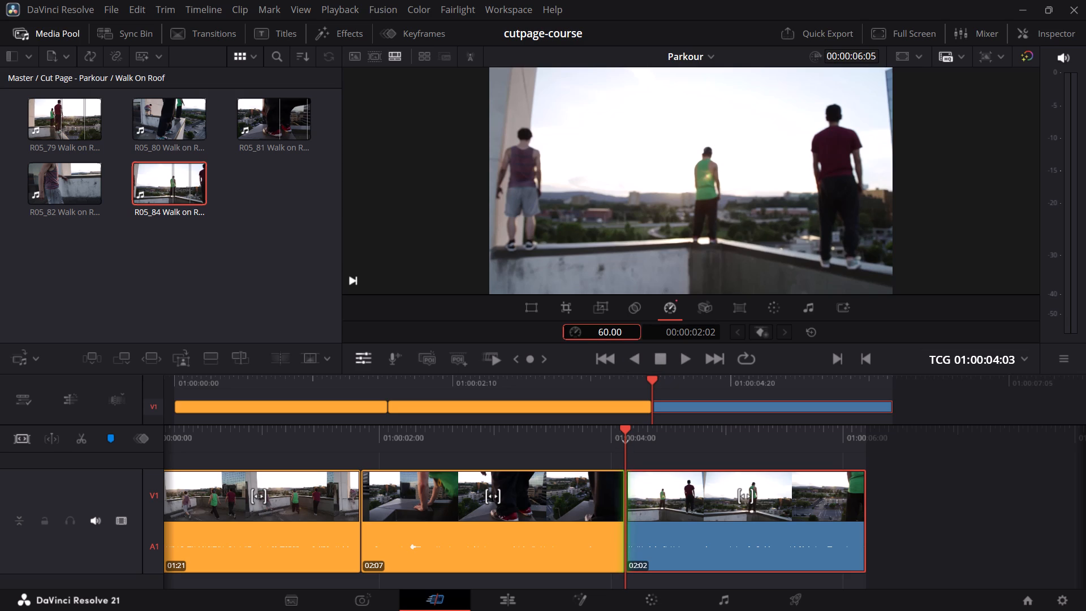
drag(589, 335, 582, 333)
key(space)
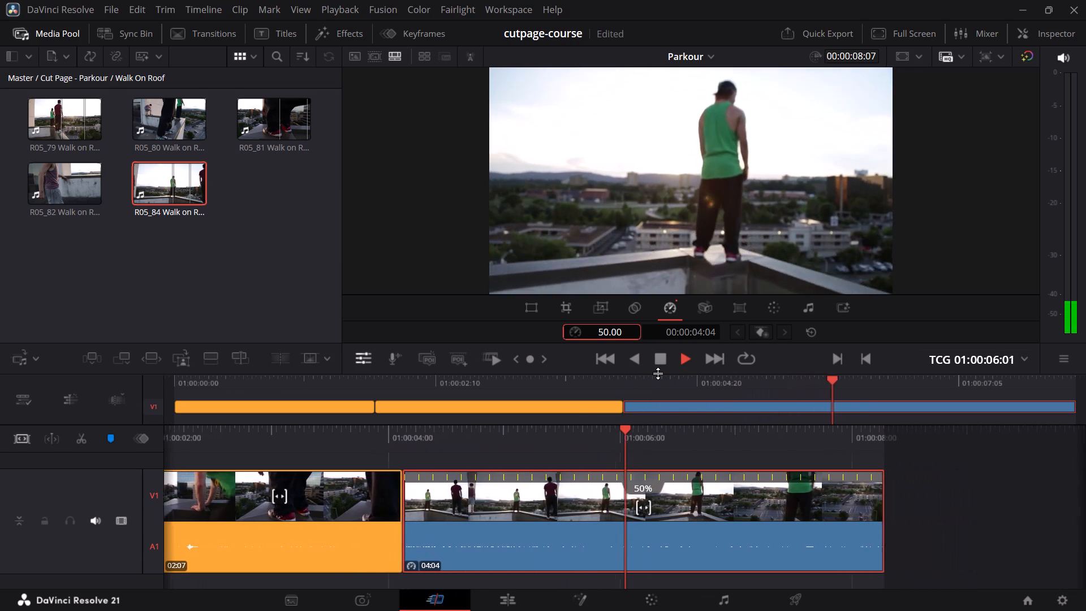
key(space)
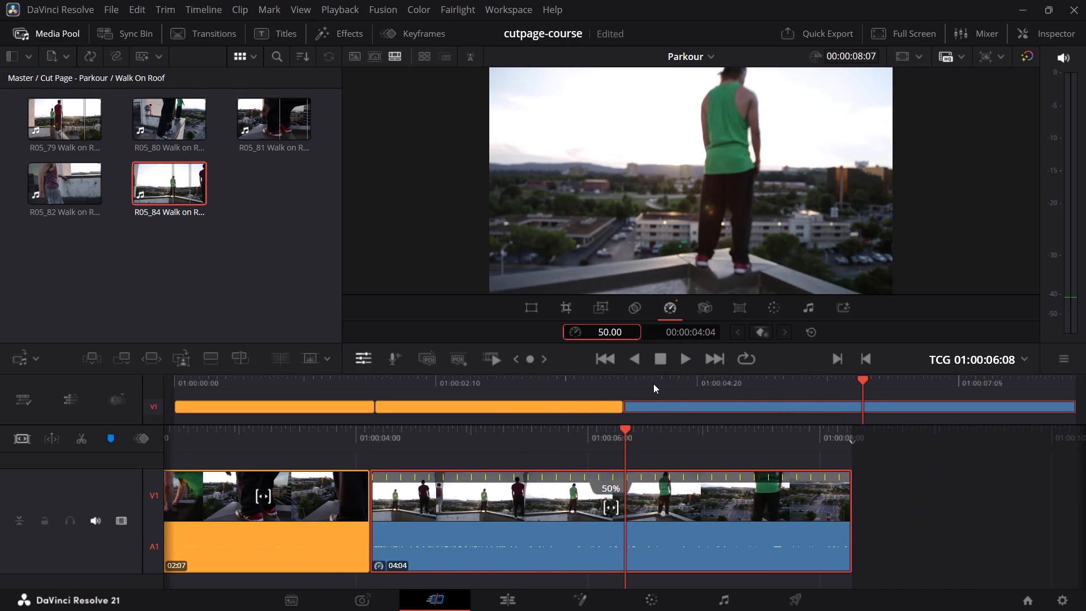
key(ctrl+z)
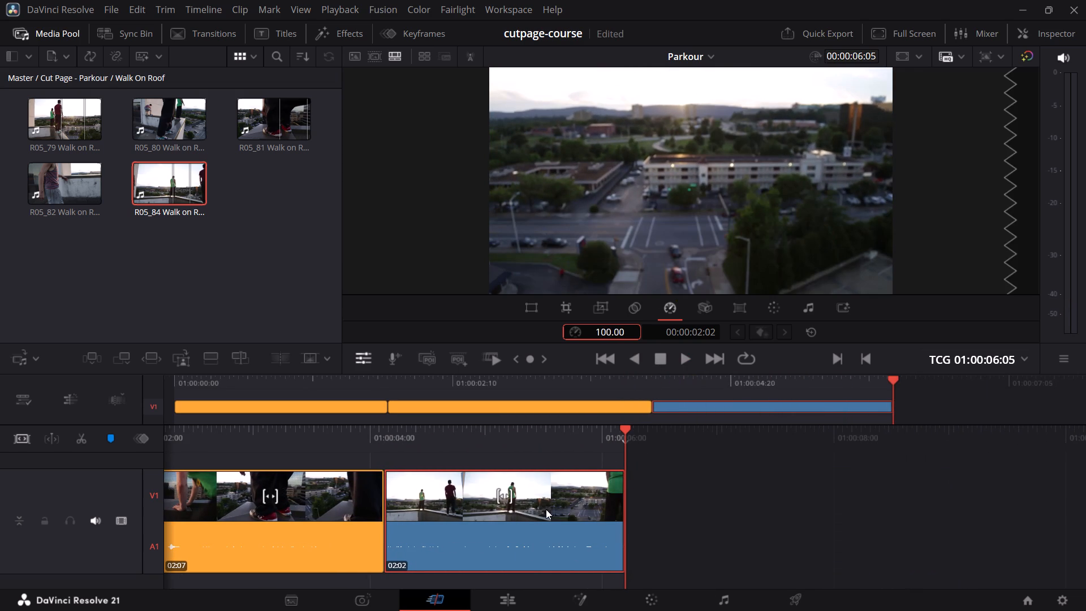
Stabilize the R05_84 timeline clip using the Perspective mode and play it back to check the motion.
click(546, 509)
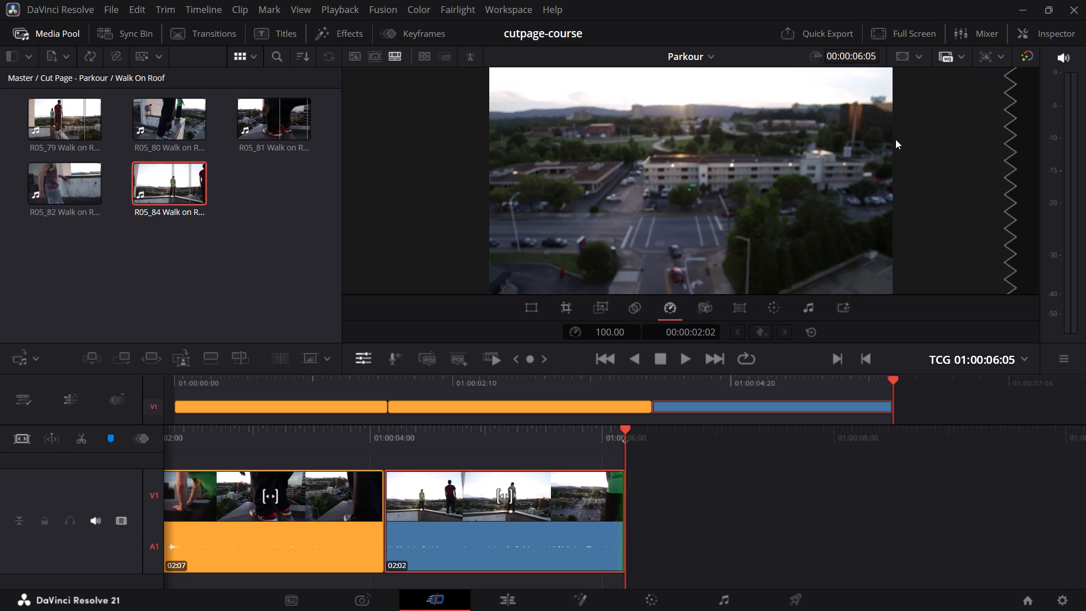
click(558, 530)
click(712, 377)
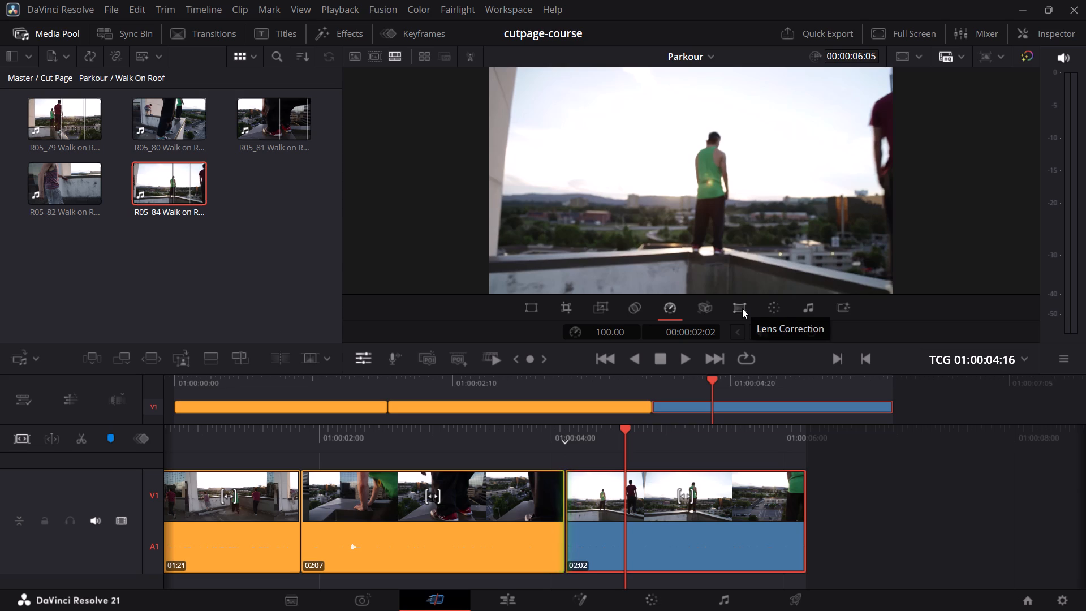
click(701, 308)
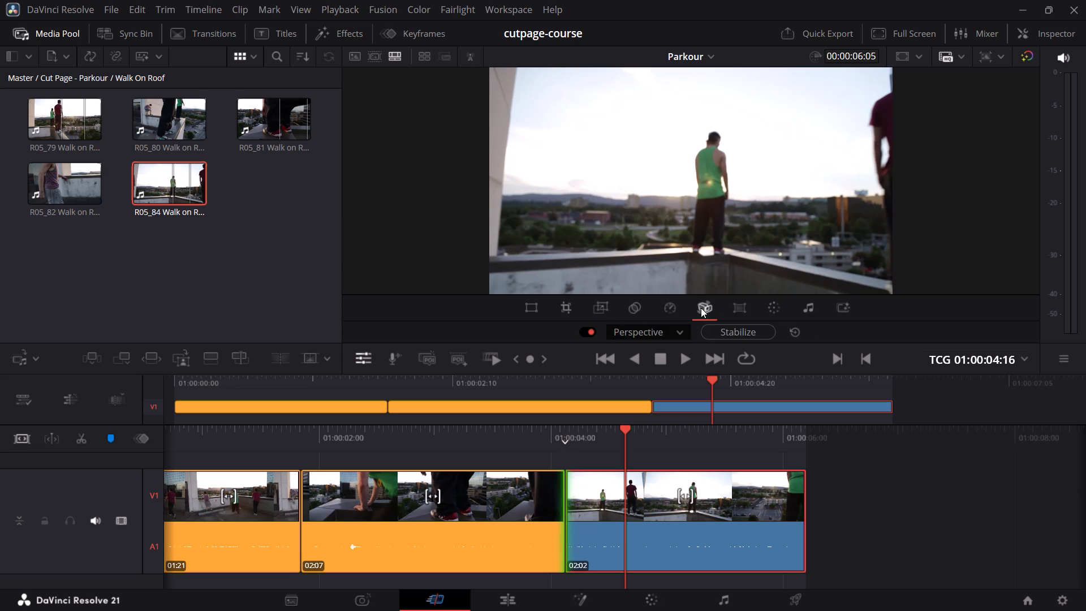
click(631, 328)
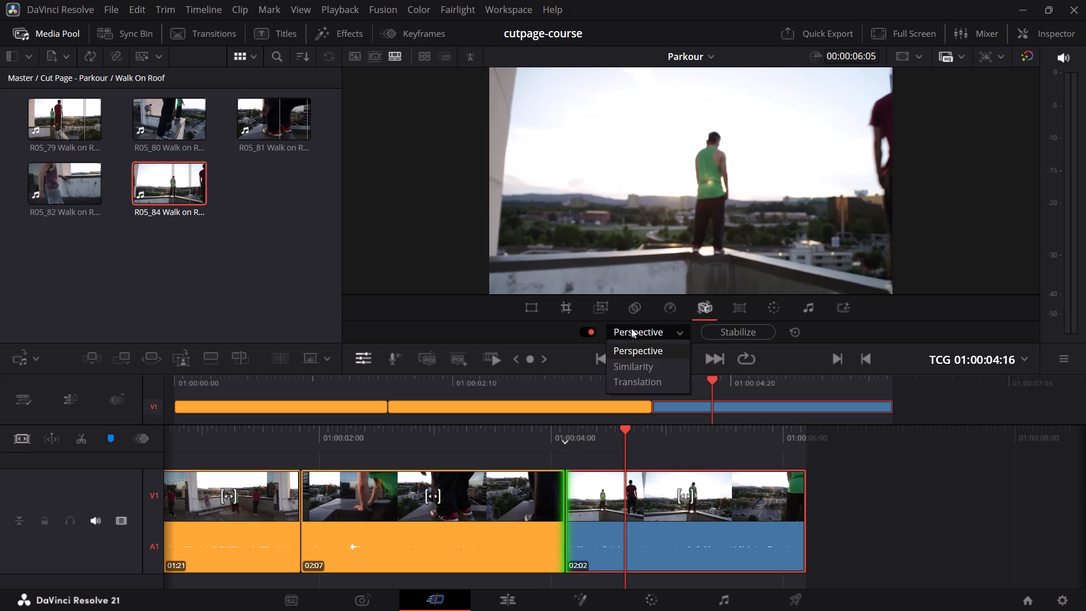
click(631, 328)
click(716, 337)
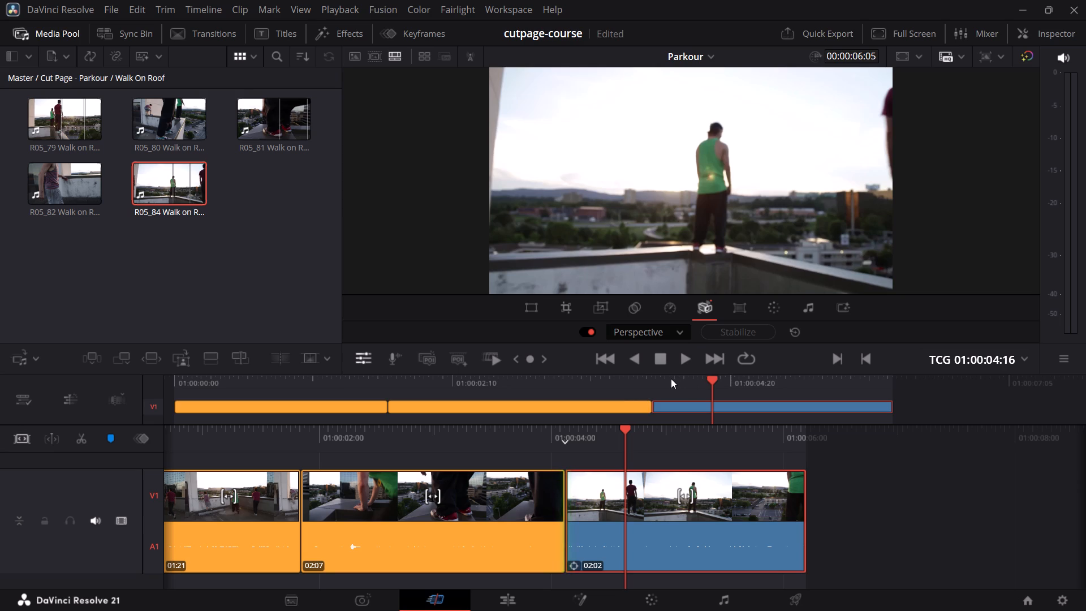
key(space)
key(space)
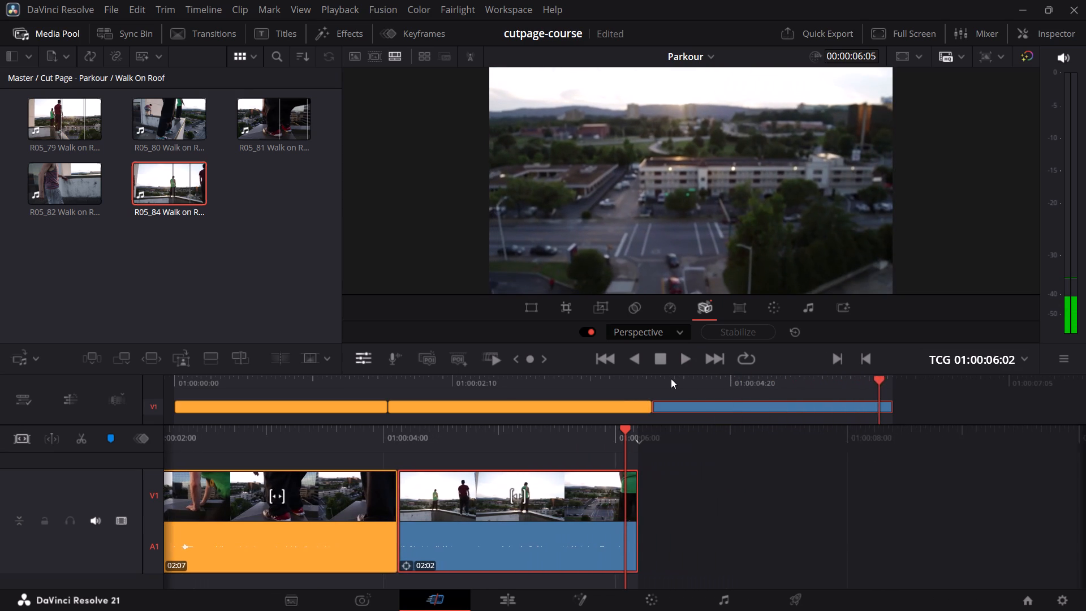
key(space)
click(670, 380)
key(space)
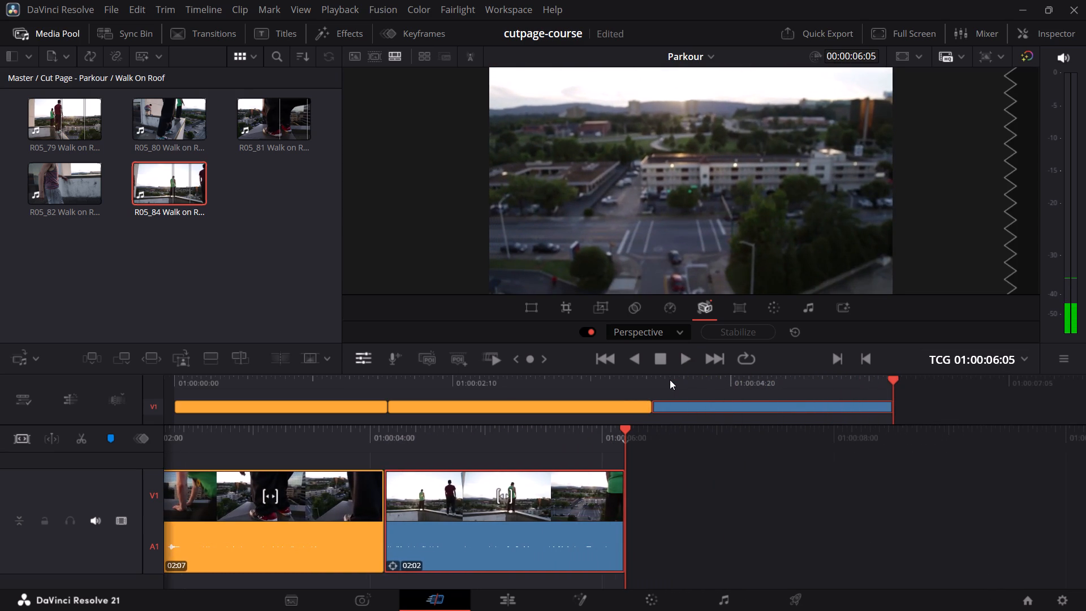
click(670, 380)
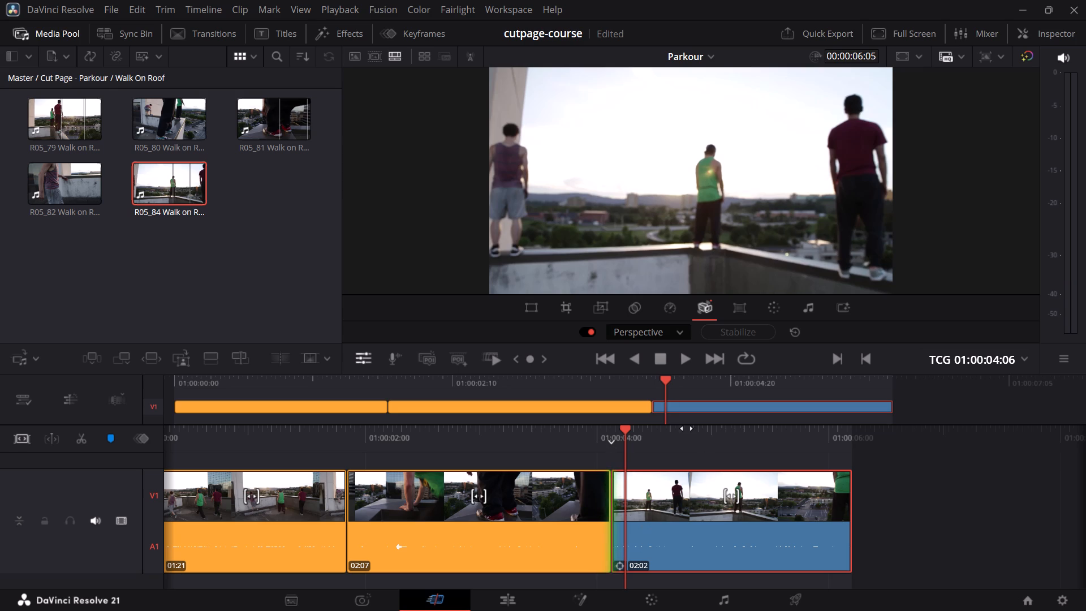
Set the speed of the R05_84 timeline clip to 75%.
click(668, 312)
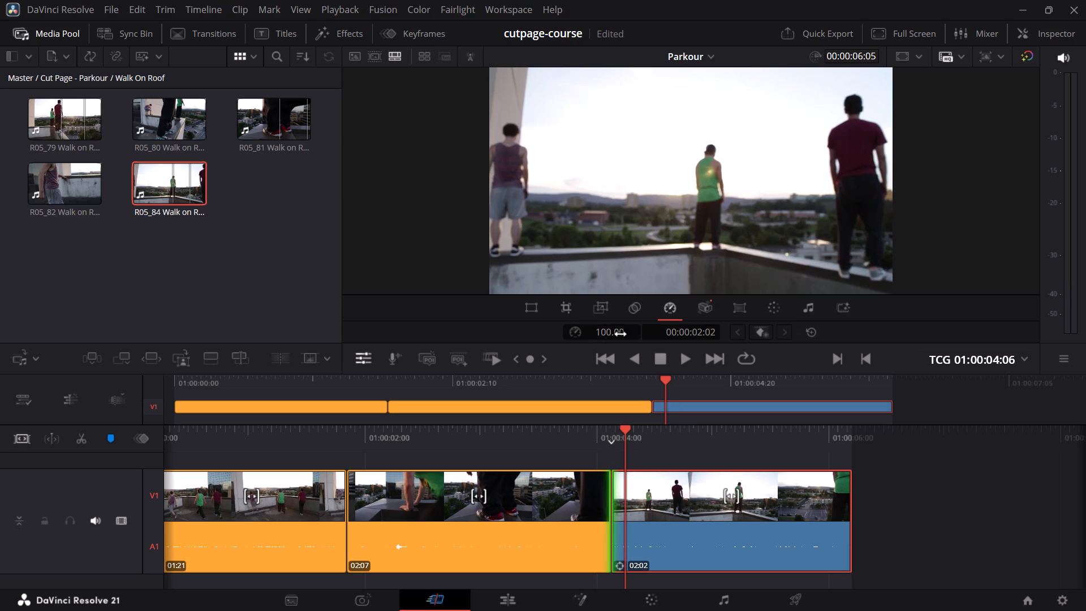
double_click(620, 334)
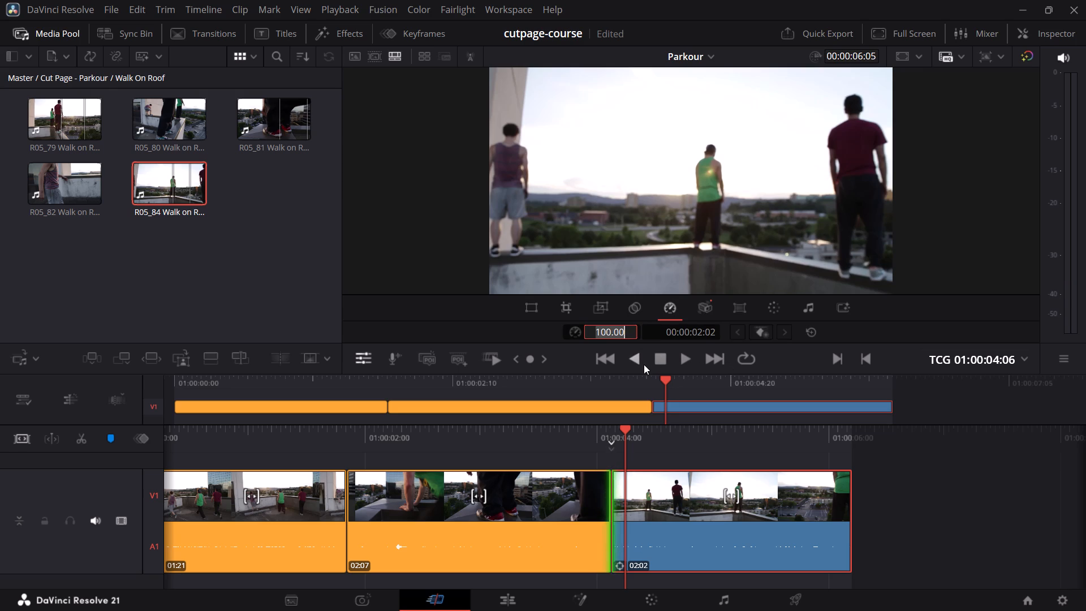
key(7)
key(5)
key(Return)
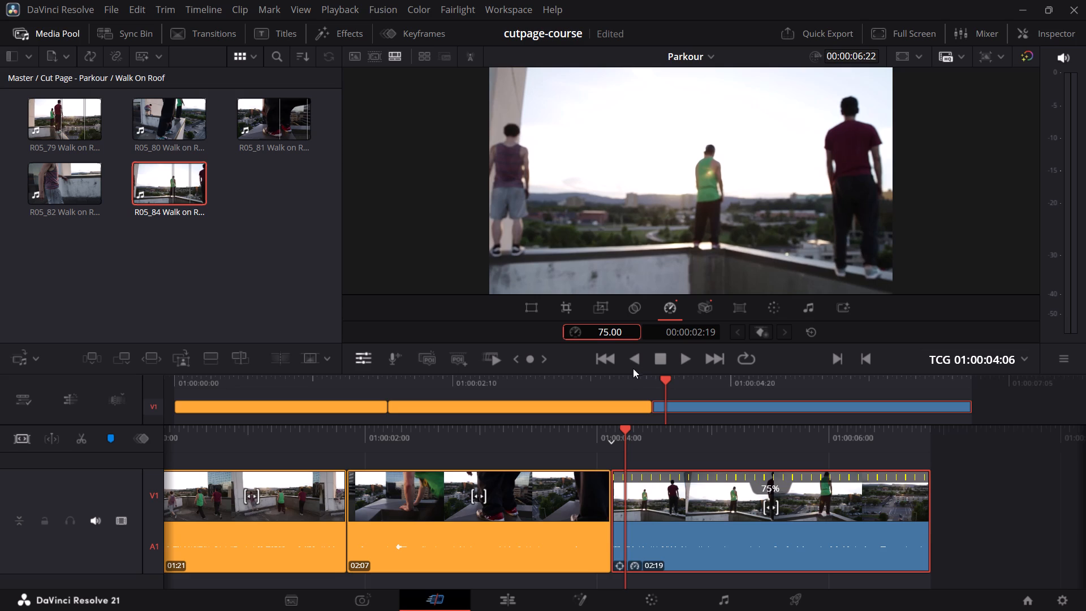
Play the slowed R05_84 clip several times from its cut with R05_81 to review the speed and opening frames.
click(653, 384)
key(space)
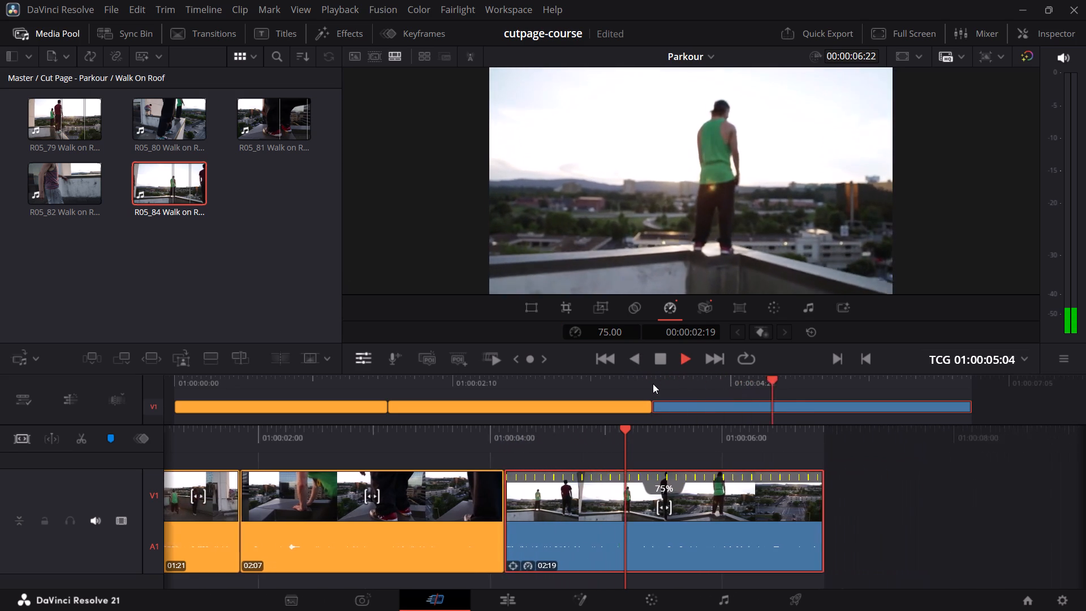
key(space)
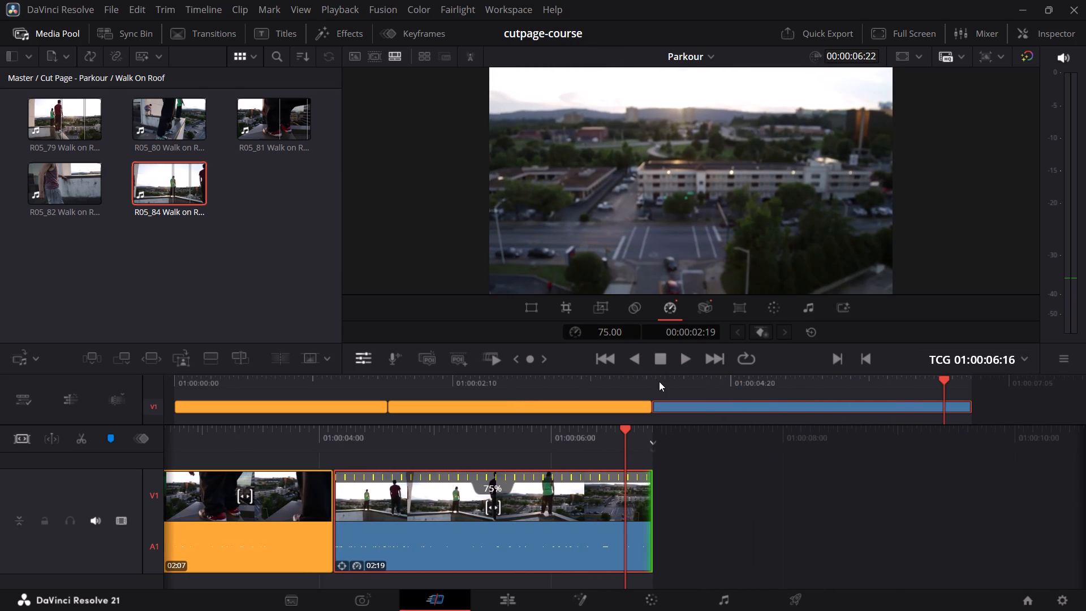
click(652, 380)
key(space)
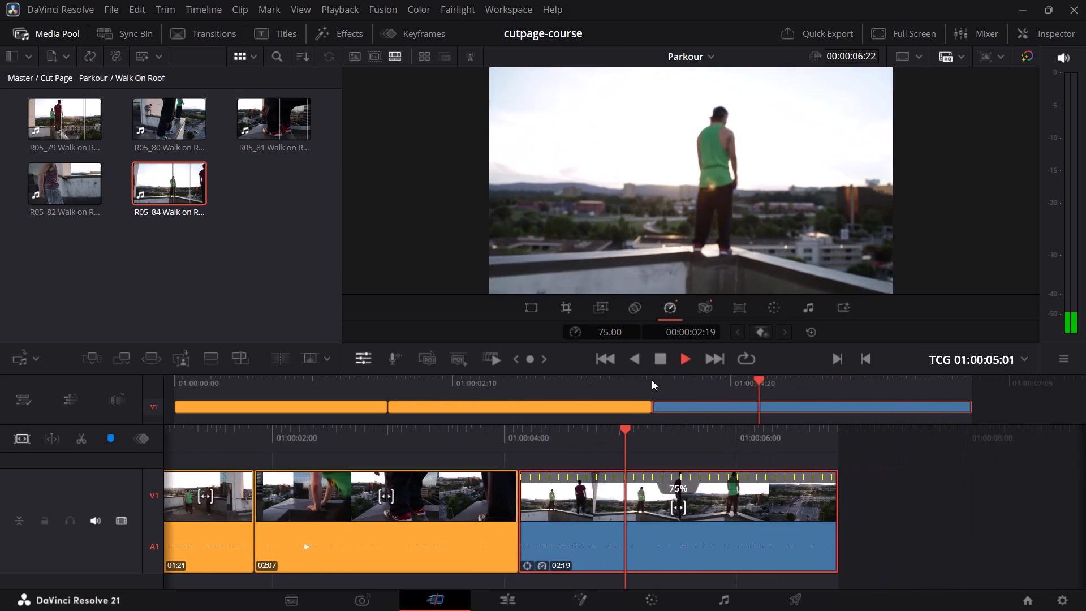
key(space)
click(651, 383)
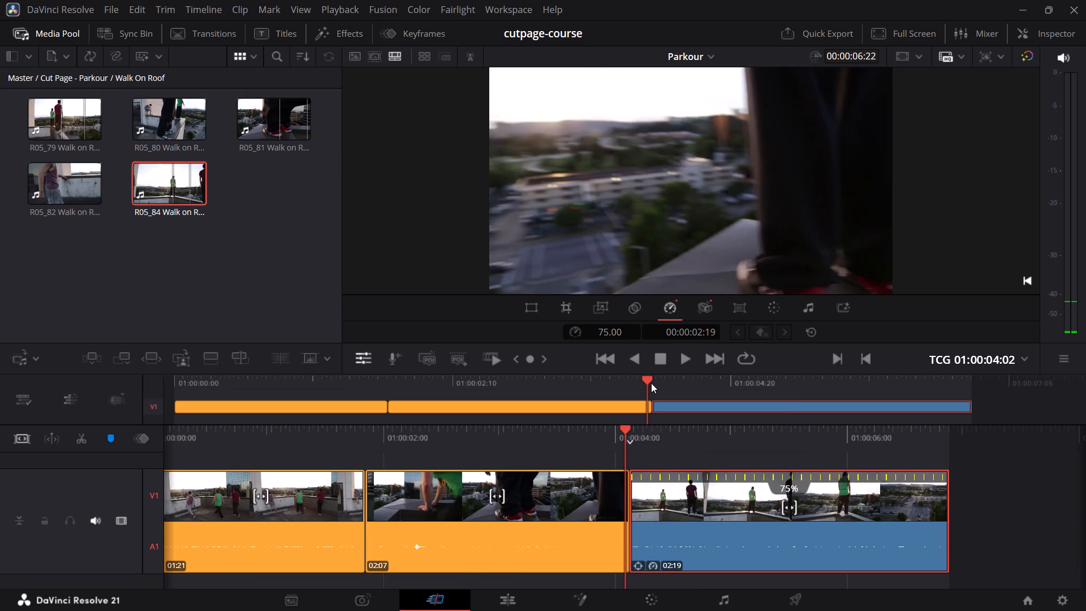
click(651, 383)
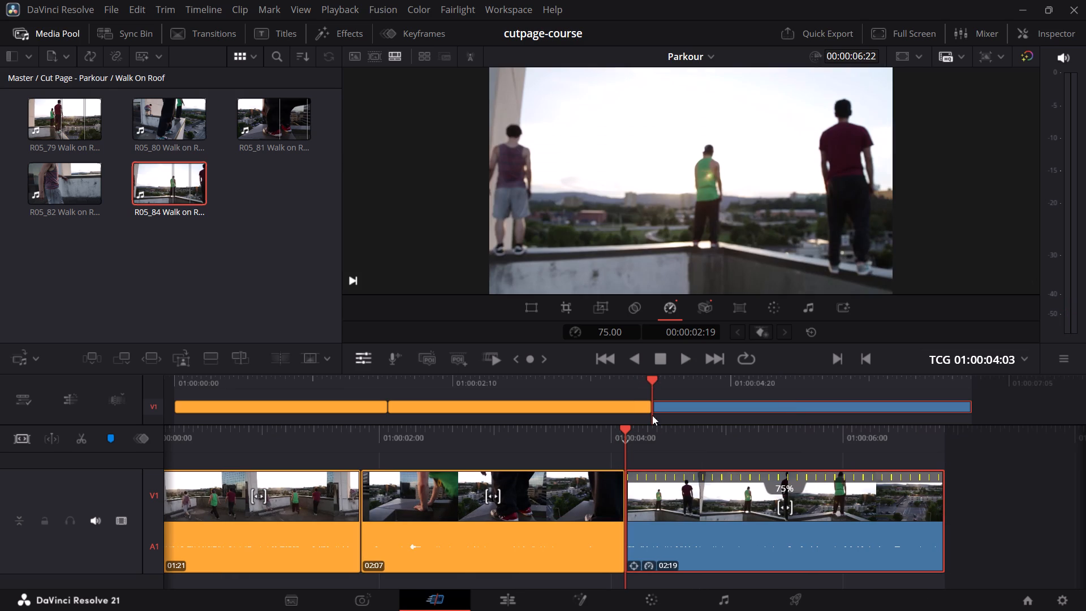
Extend the start of the R05_84 clip to an earlier source frame, lengthening the clip to 03:05.
click(633, 501)
drag(633, 501, 633, 500)
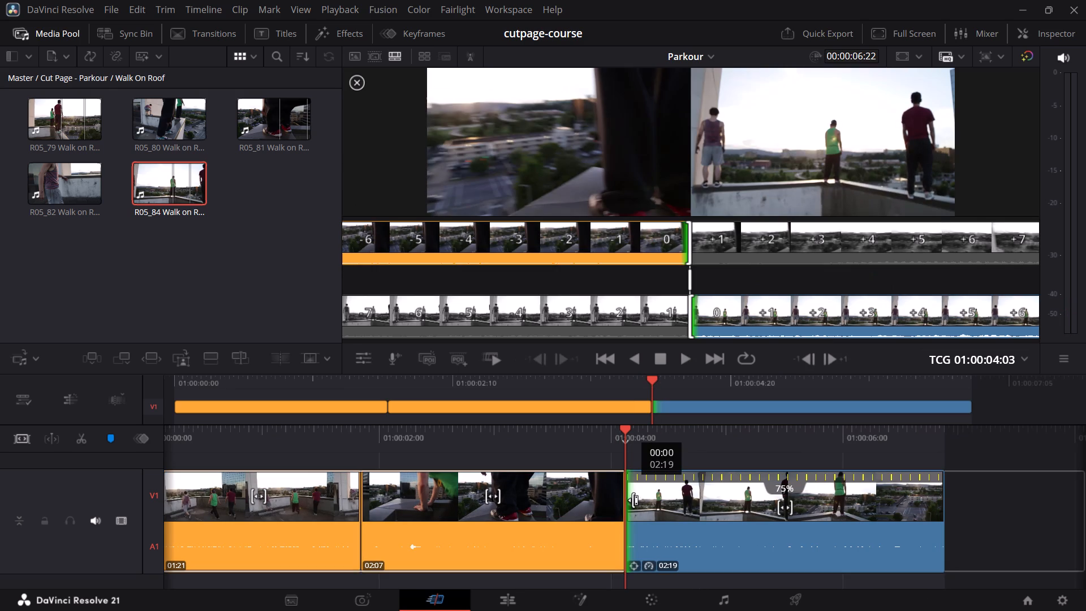
drag(633, 500, 621, 492)
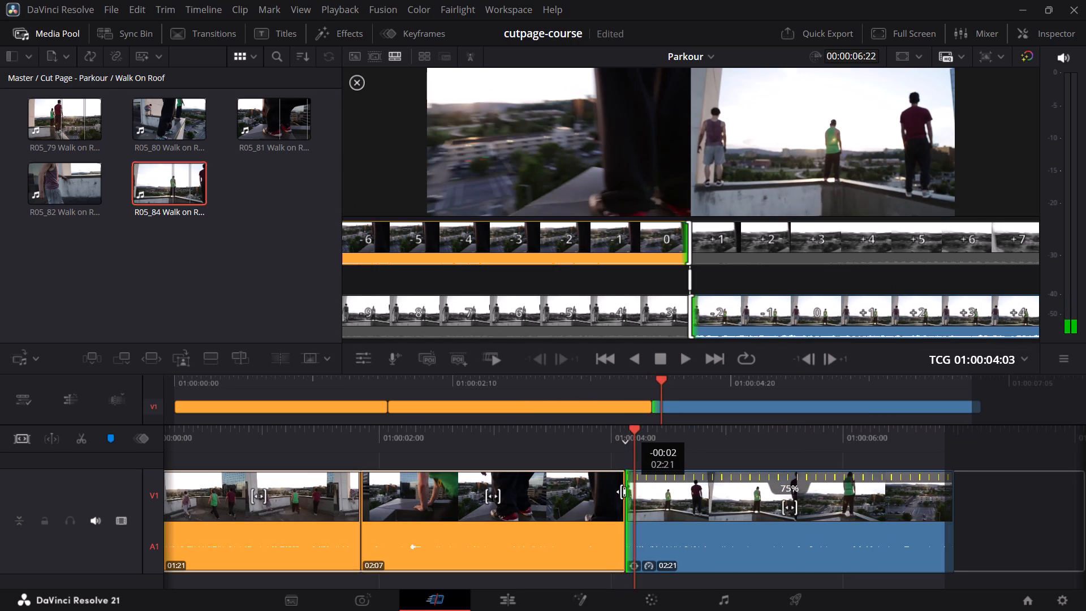
drag(621, 492, 582, 478)
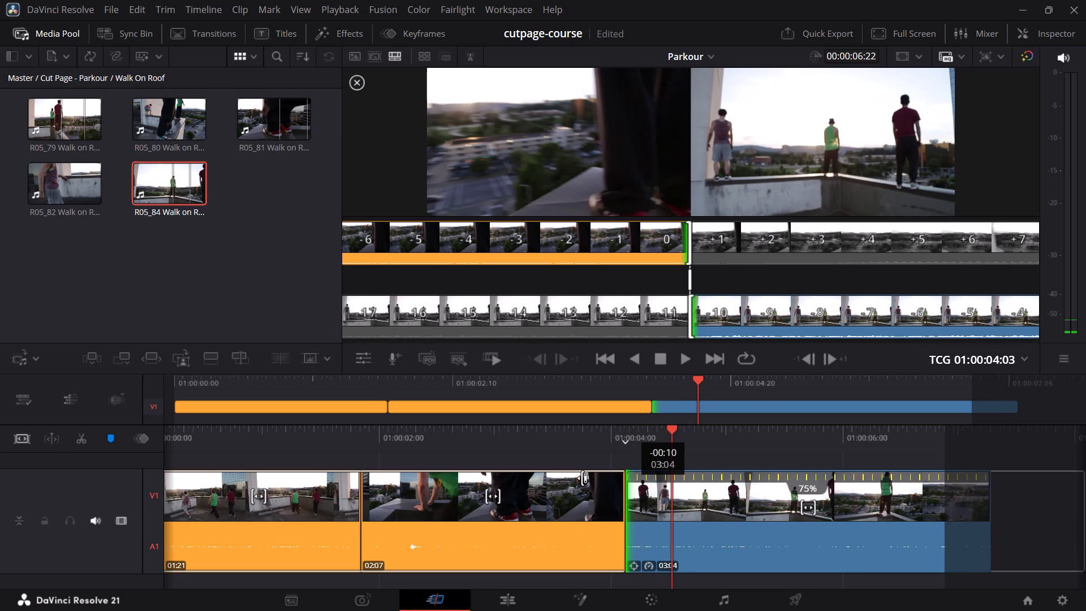
drag(582, 478, 581, 478)
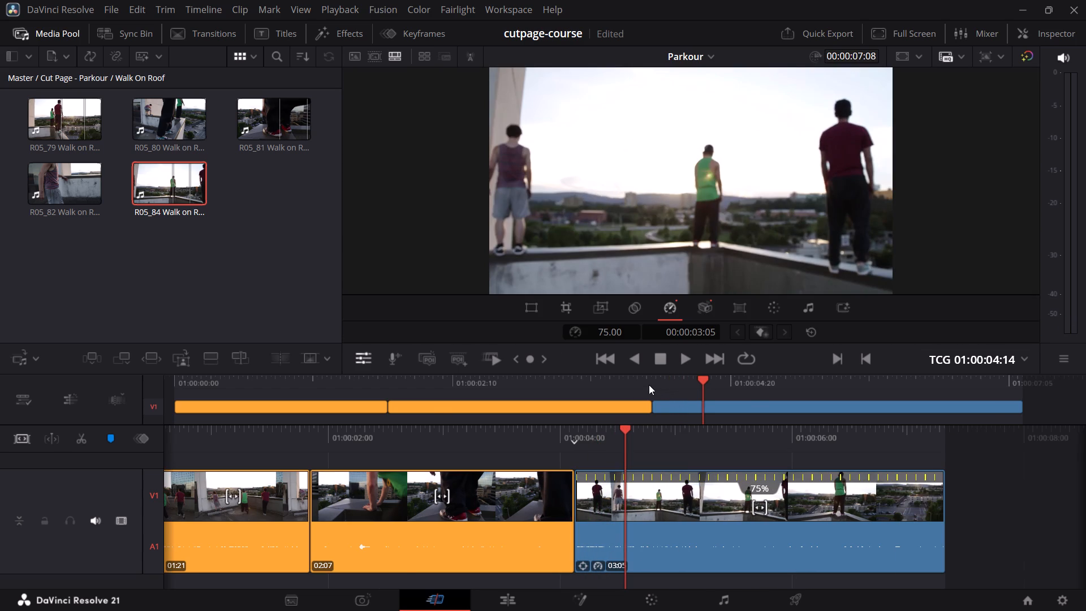
Replay the cut from R05_81 into R05_84 repeatedly to judge the extended opening of R05_84.
click(631, 381)
key(space)
key(space)
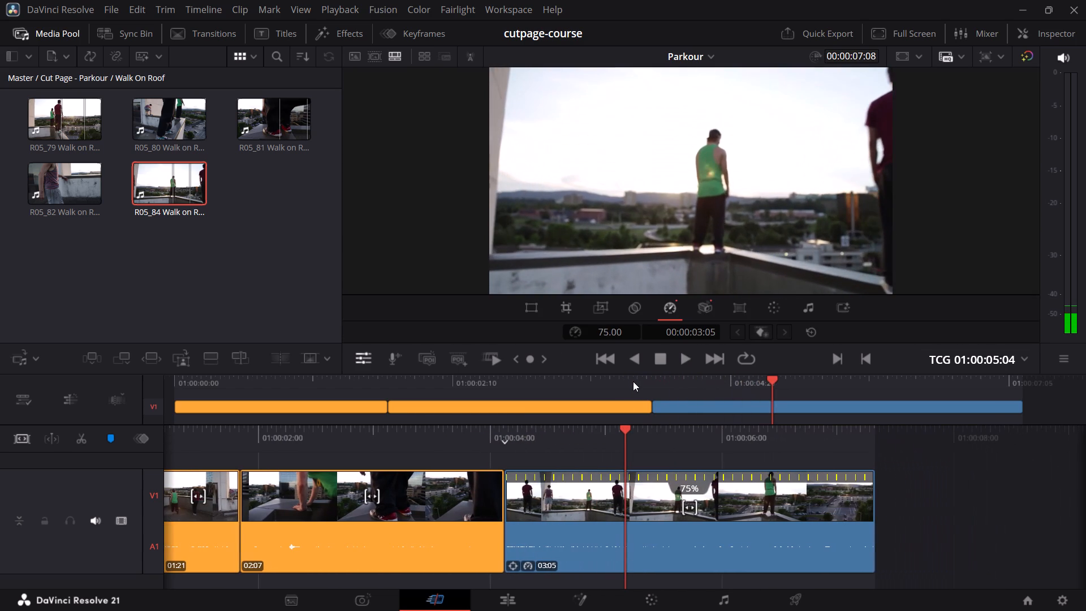
click(651, 380)
key(space)
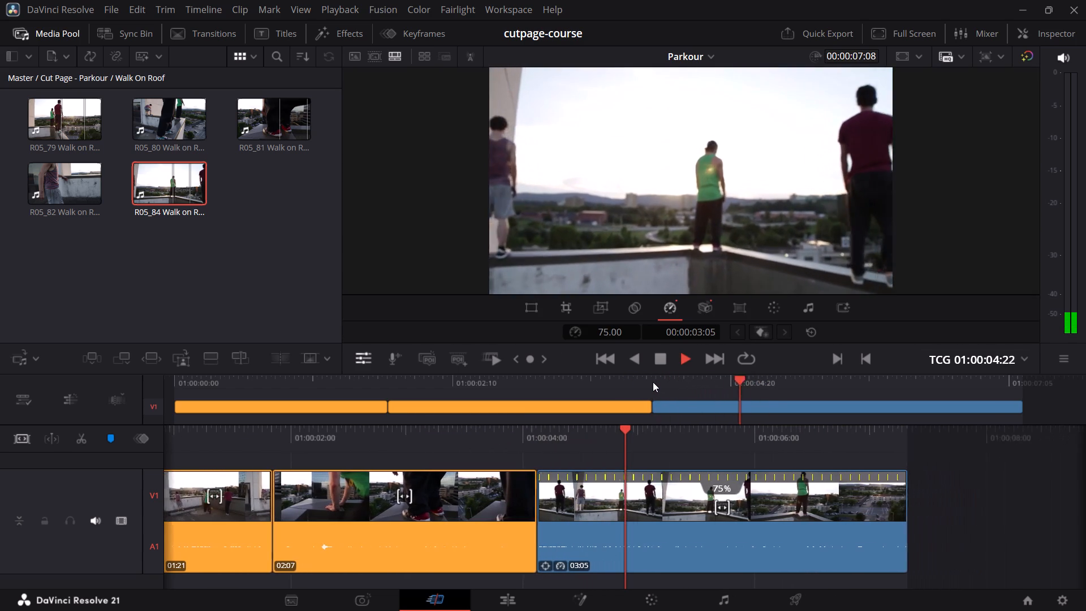
key(space)
click(653, 382)
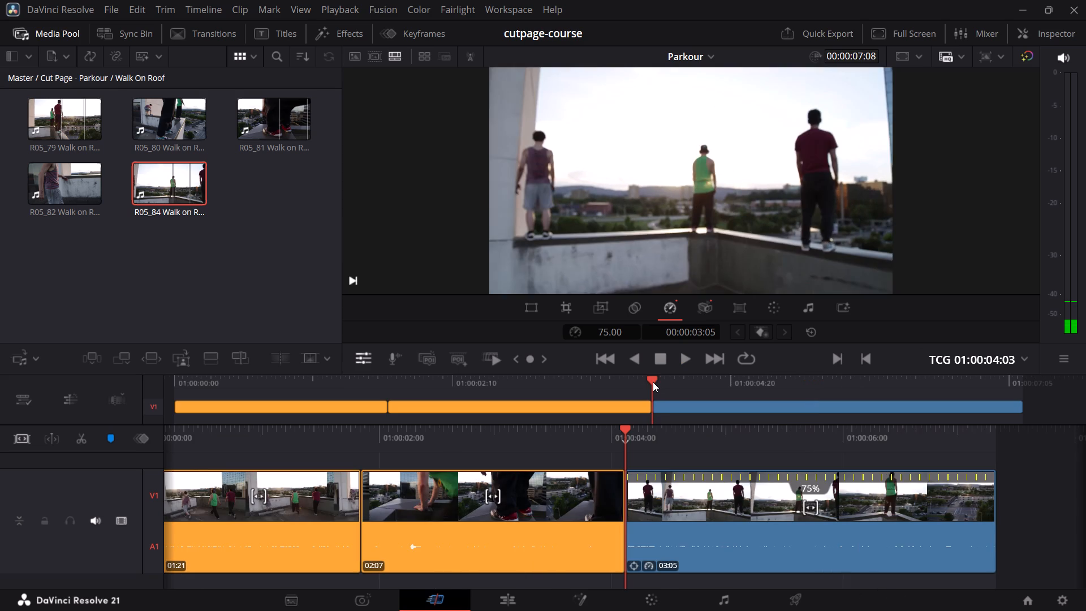
key(space)
key(space)
click(653, 382)
key(space)
key(space)
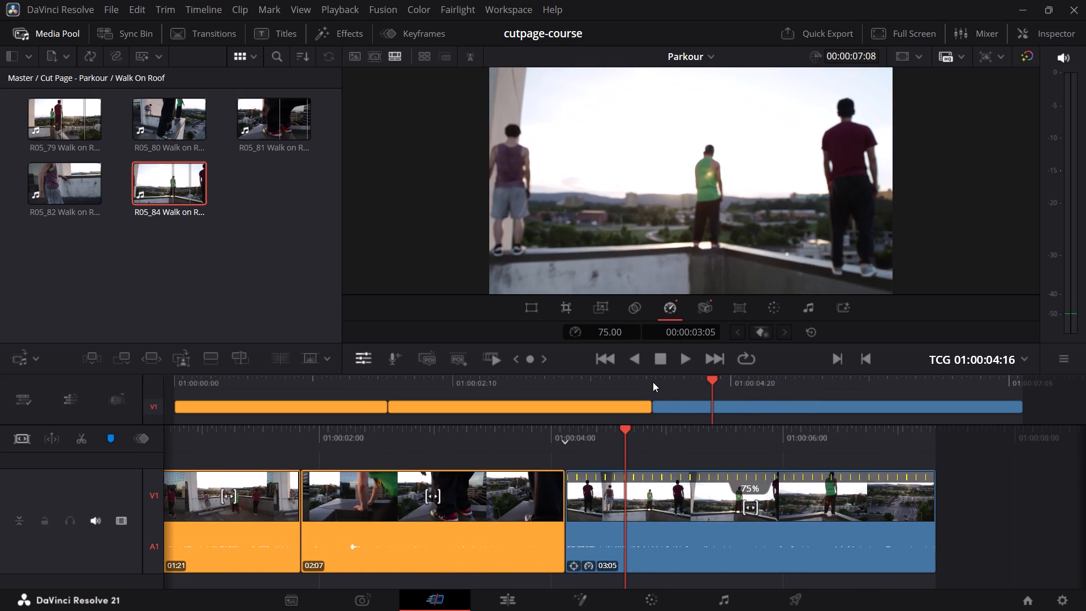
Trim 13 frames off the start of the R05_84 timeline clip, shortening it to 02:17, and play the result.
drag(572, 513, 574, 513)
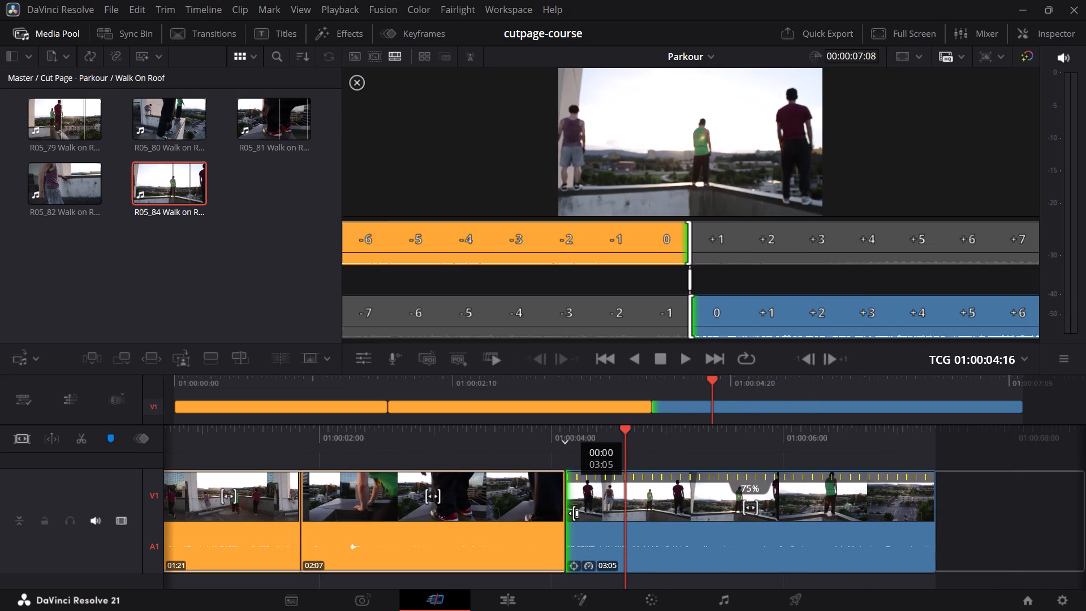
drag(574, 513, 630, 522)
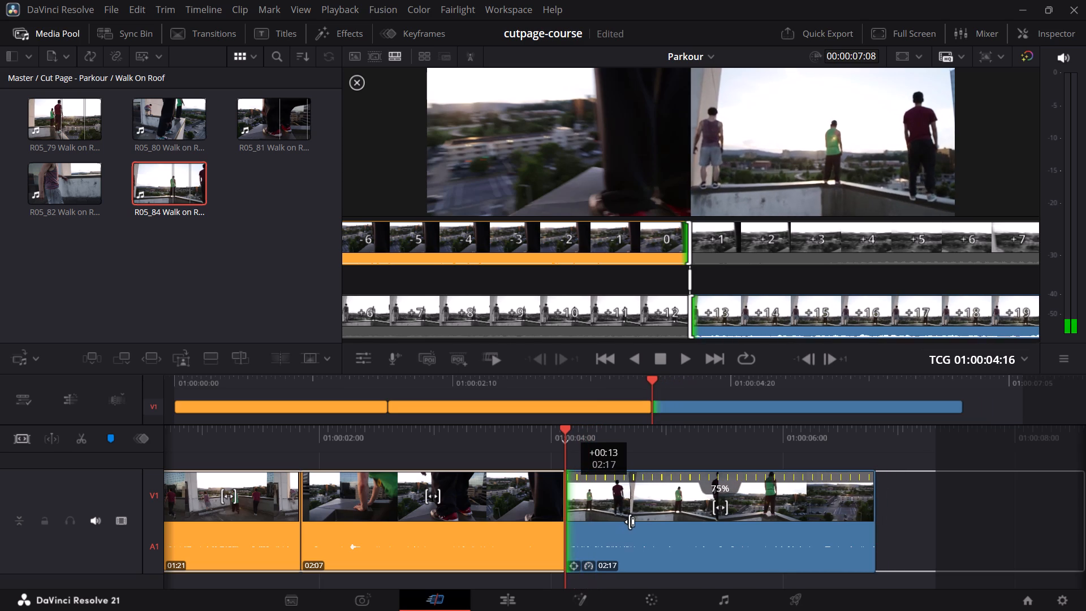
drag(630, 522, 632, 522)
key(space)
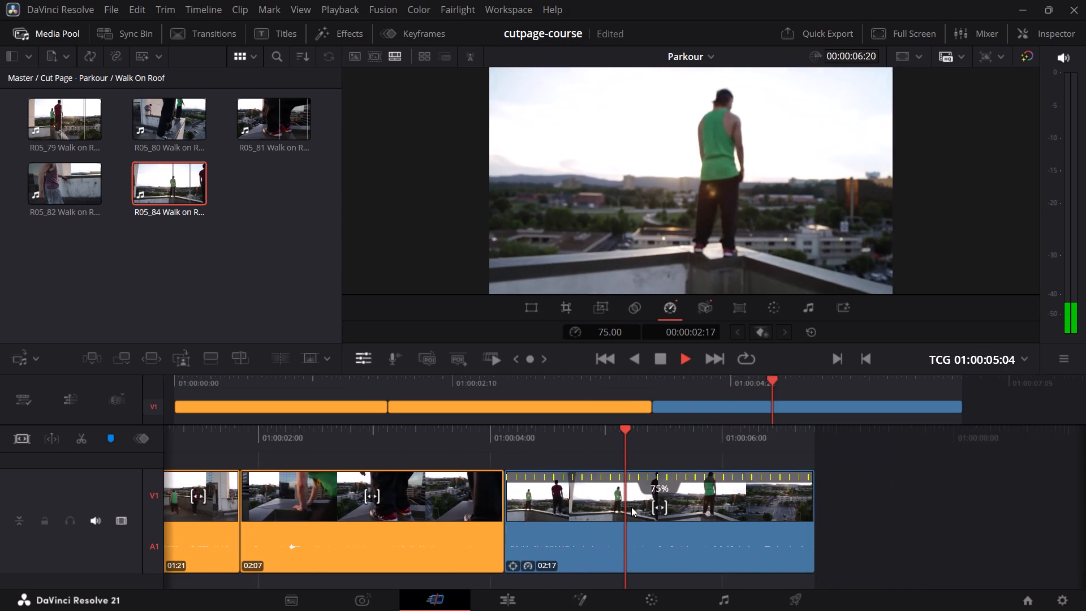
key(space)
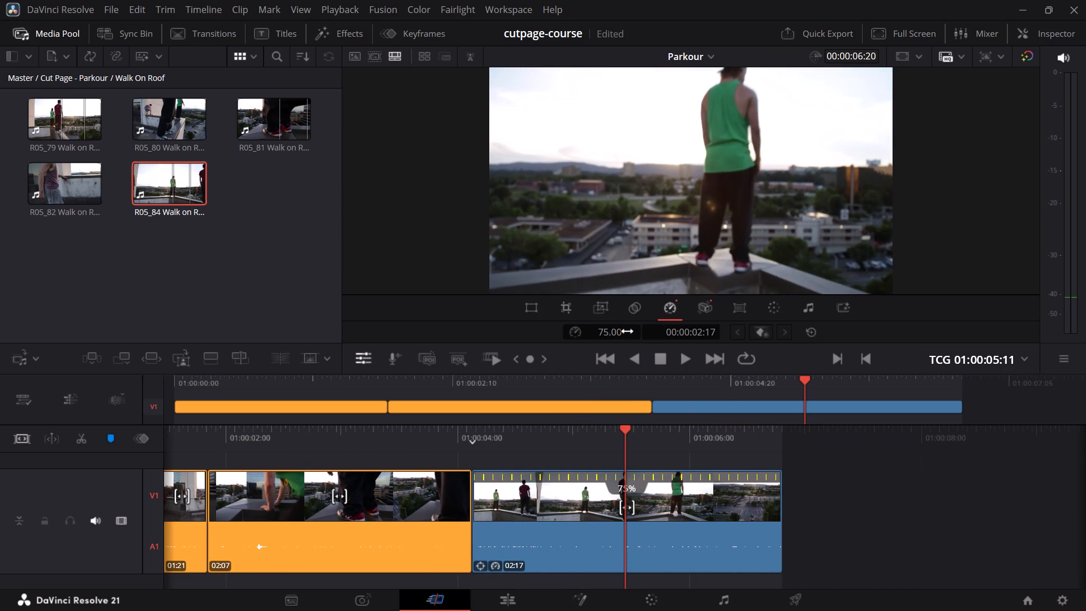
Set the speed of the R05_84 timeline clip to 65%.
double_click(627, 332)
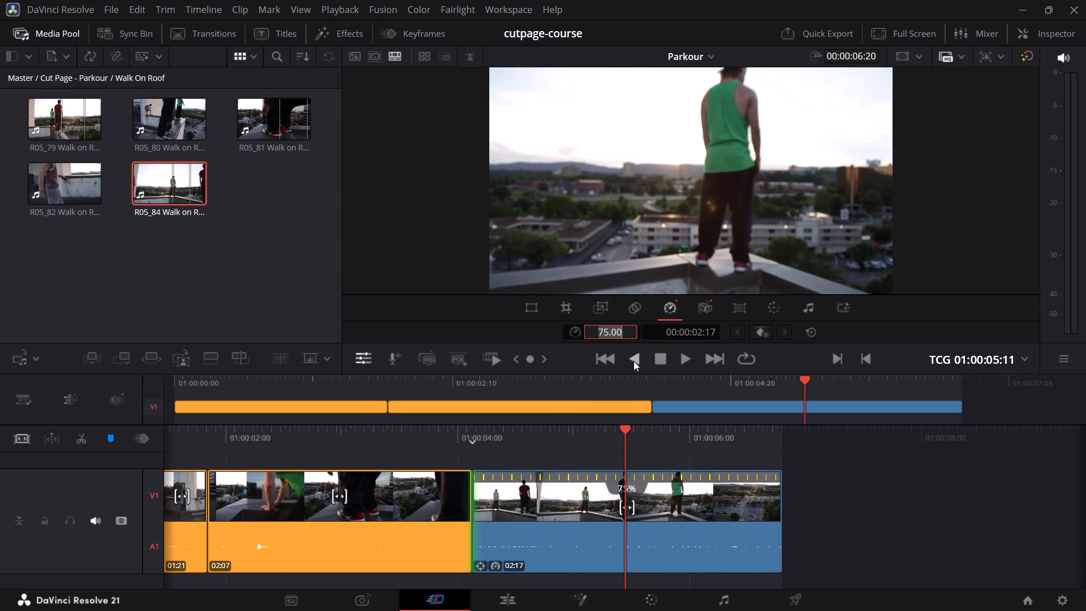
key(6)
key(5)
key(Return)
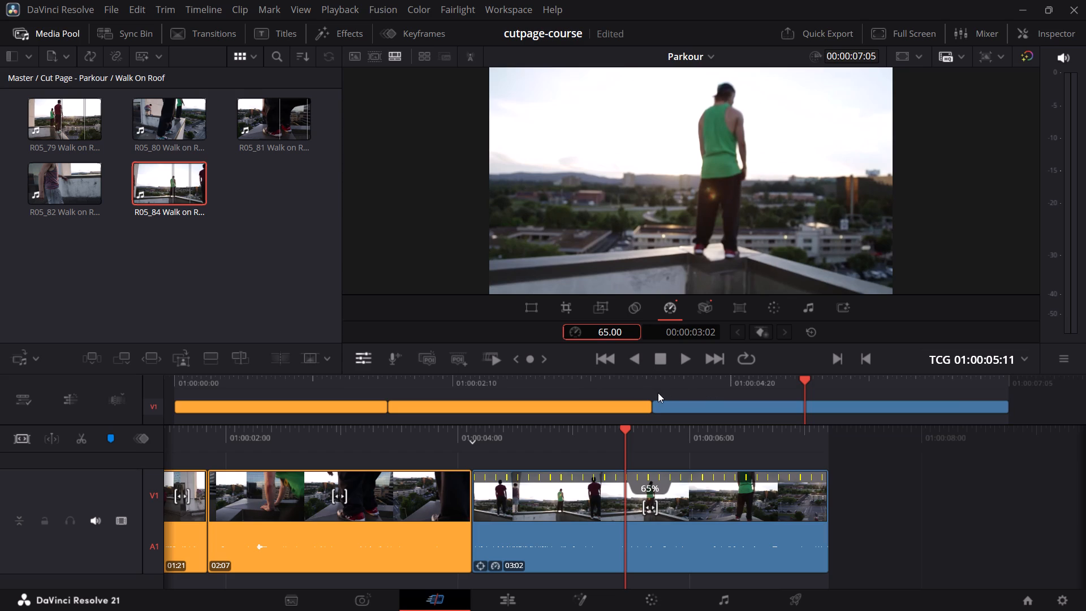
Replay the cut from R05_81 into R05_84 several times to judge the slower speed and the last frames of R05_81.
click(649, 383)
key(space)
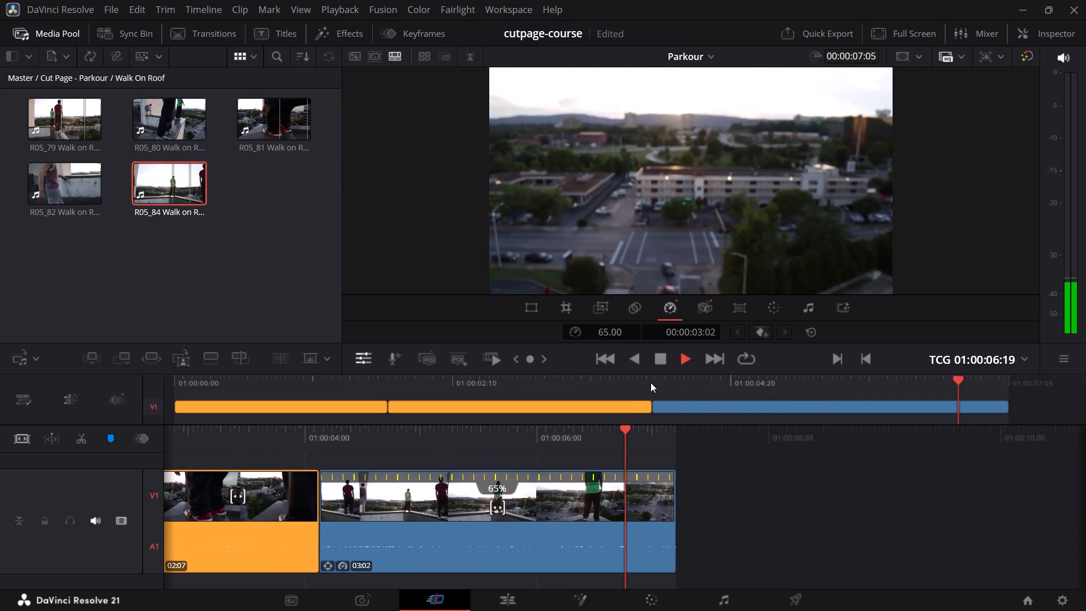
click(607, 385)
key(space)
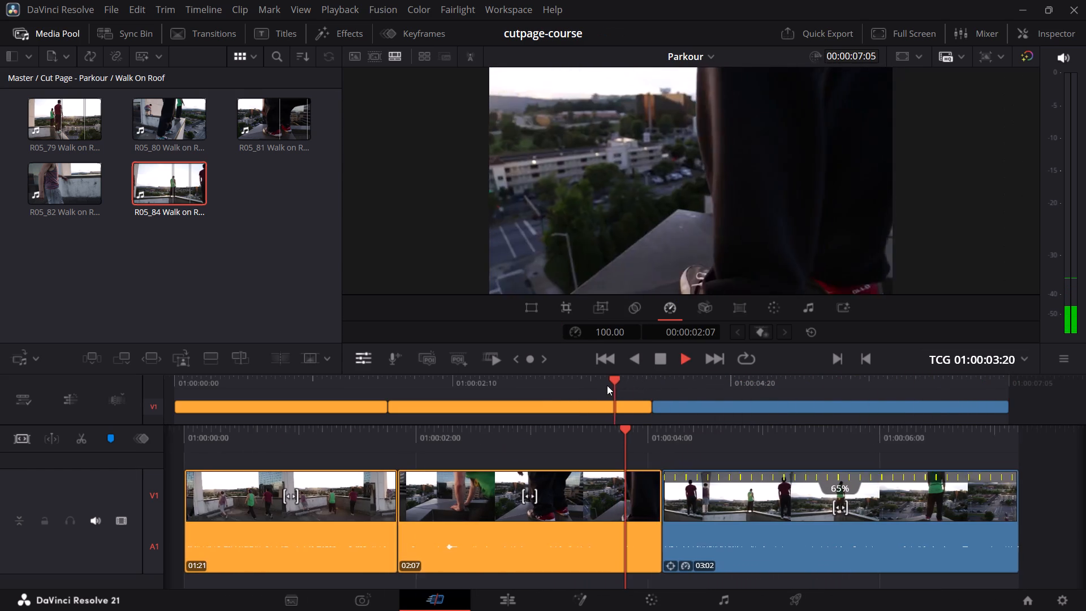
key(space)
click(627, 385)
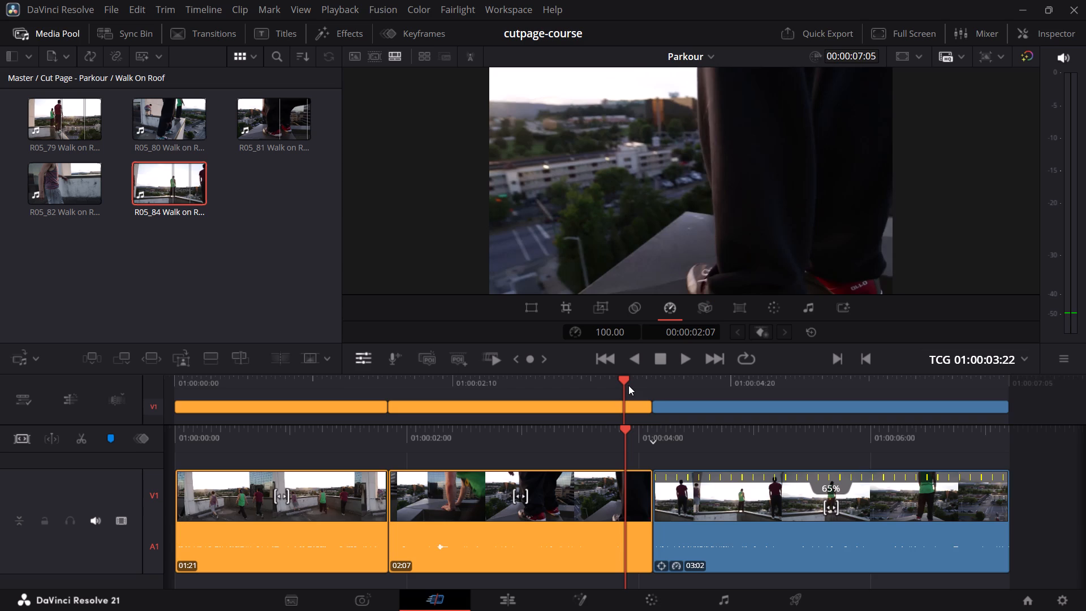
key(space)
key(space)
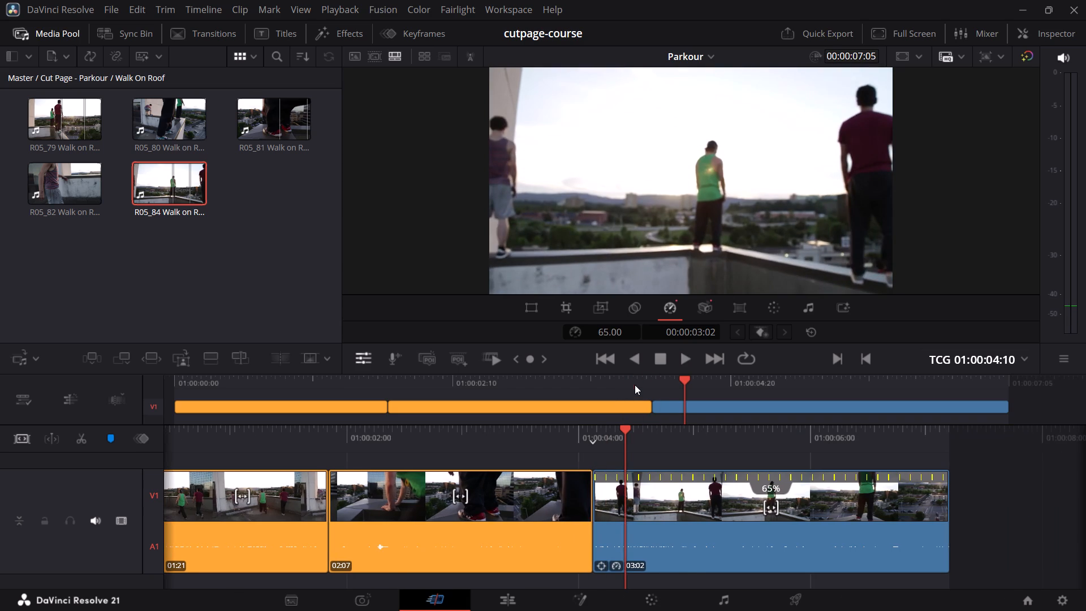
click(635, 385)
key(space)
key(space)
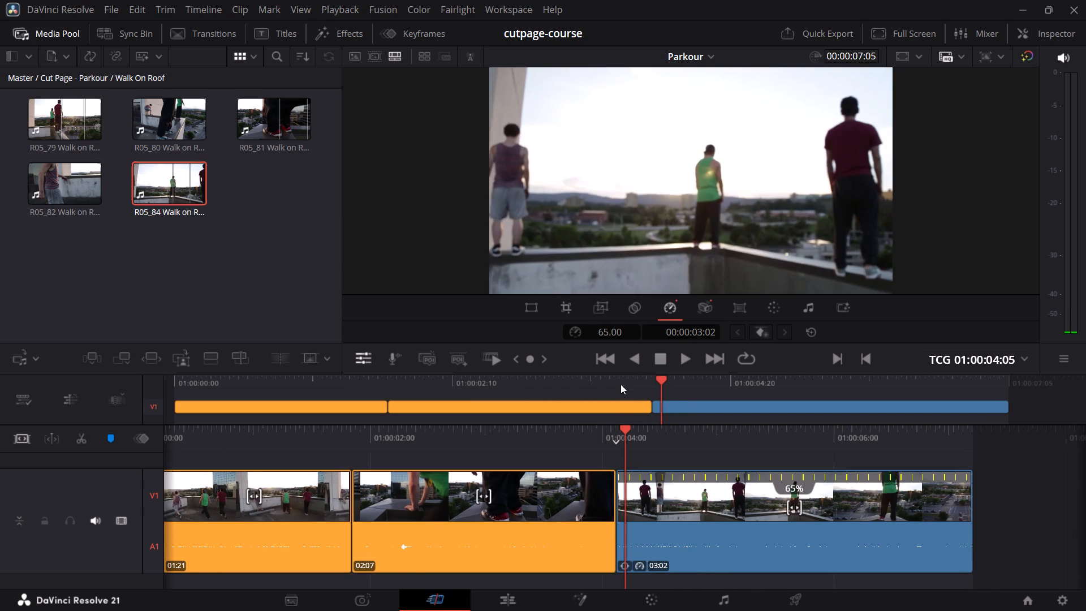
drag(616, 384, 623, 388)
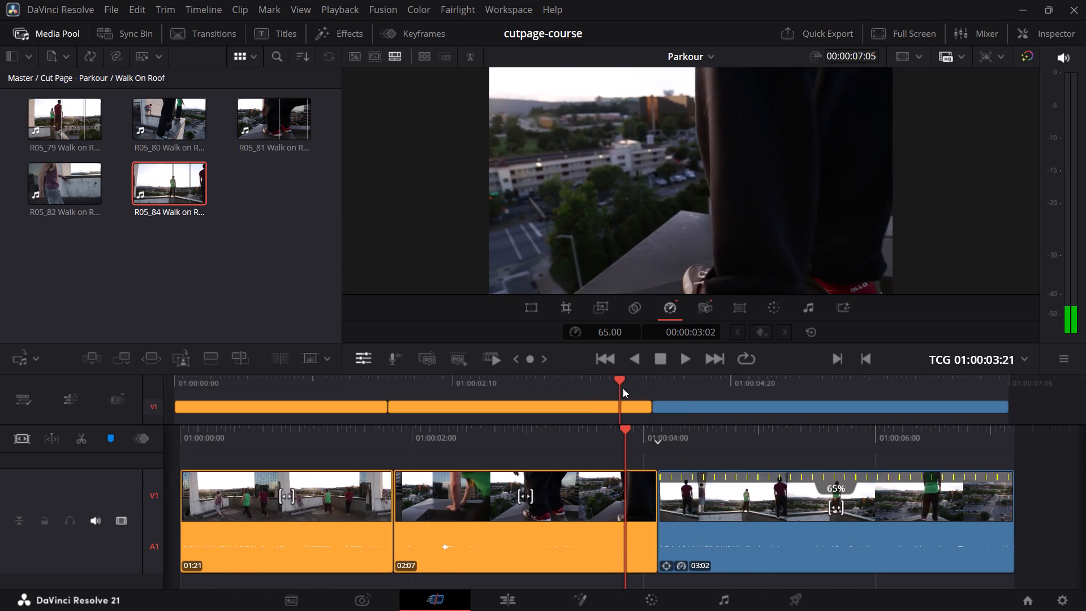
drag(623, 388, 626, 390)
Trim the end of the R05_81 timeline clip back to a length of 02:01 and play across the cut.
drag(642, 485, 633, 481)
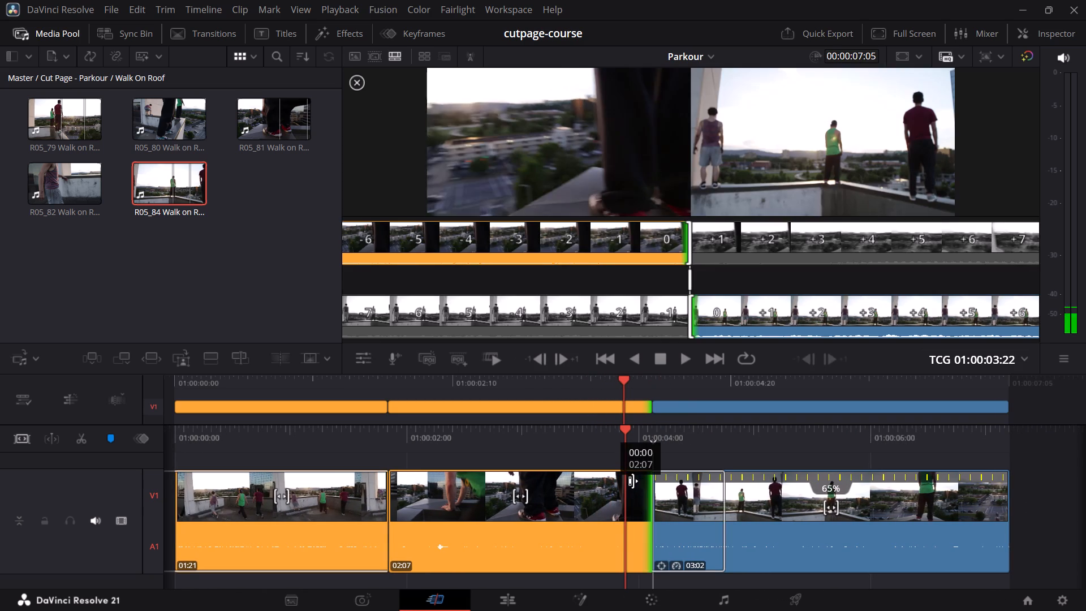
drag(633, 481, 617, 477)
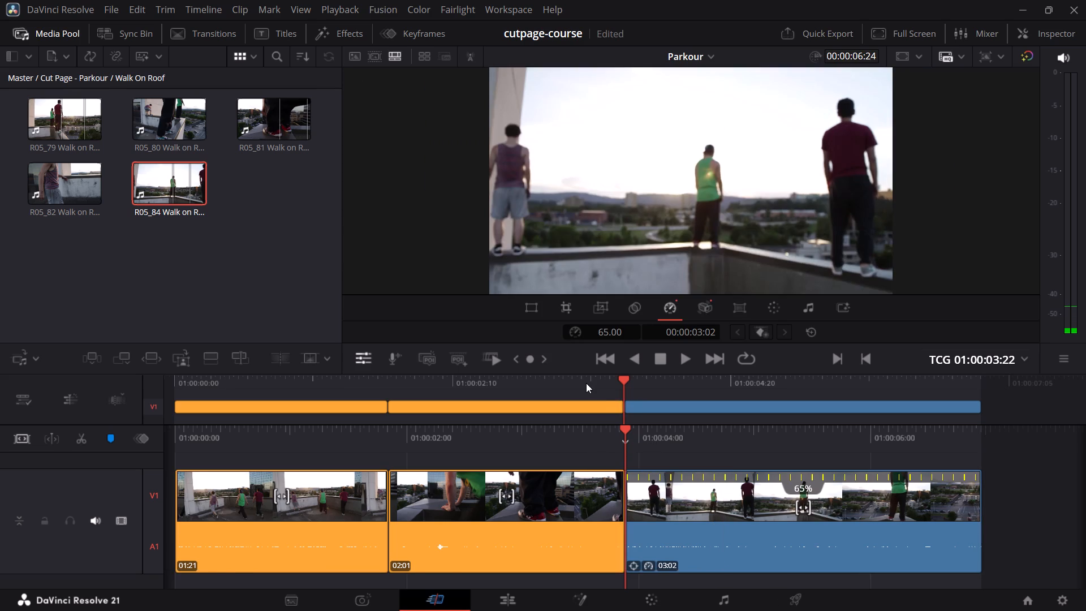
click(584, 383)
key(space)
key(space)
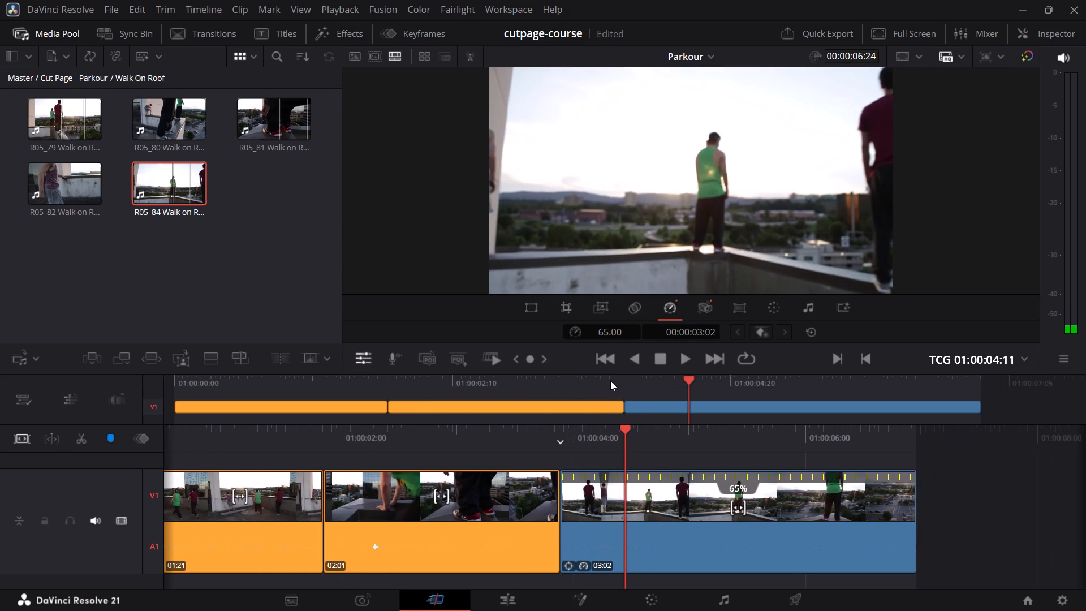
Trim the end of the R05_81 clip frame by frame to a length of 01:20.
click(549, 502)
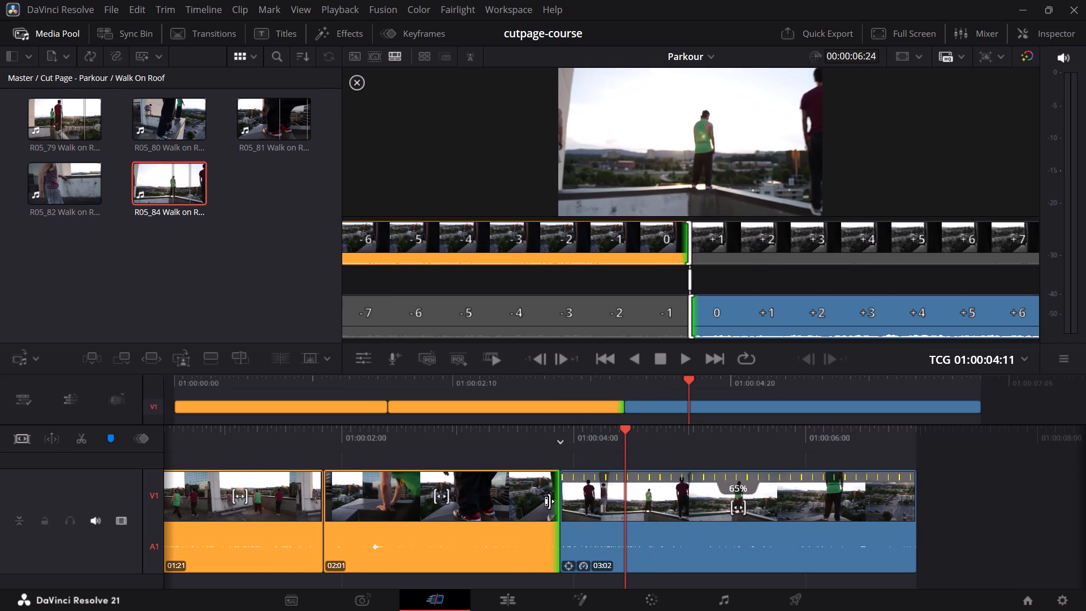
click(541, 363)
triple_click(541, 362)
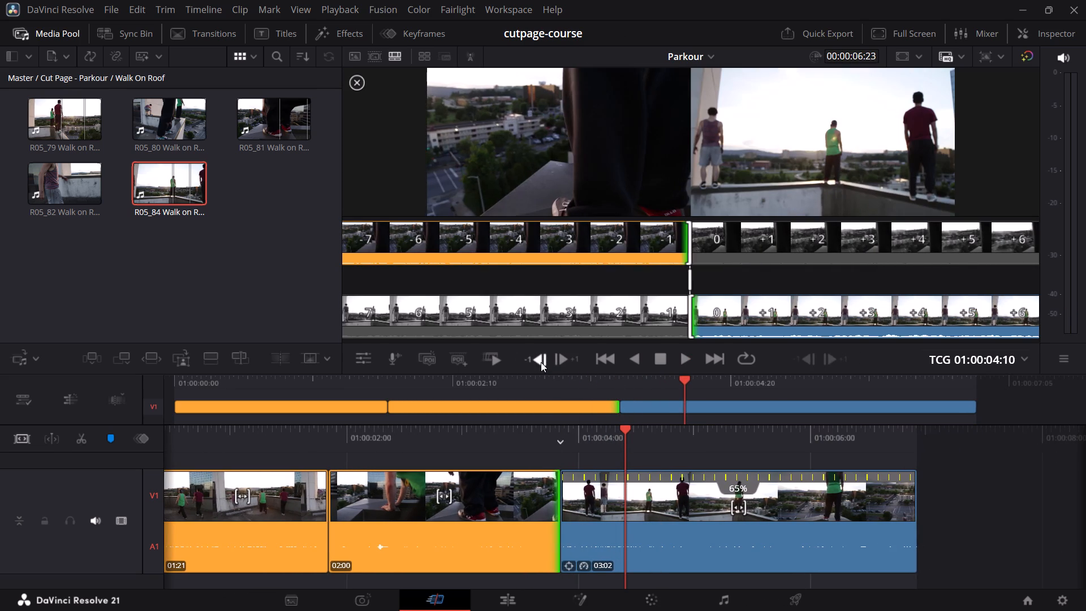
double_click(541, 362)
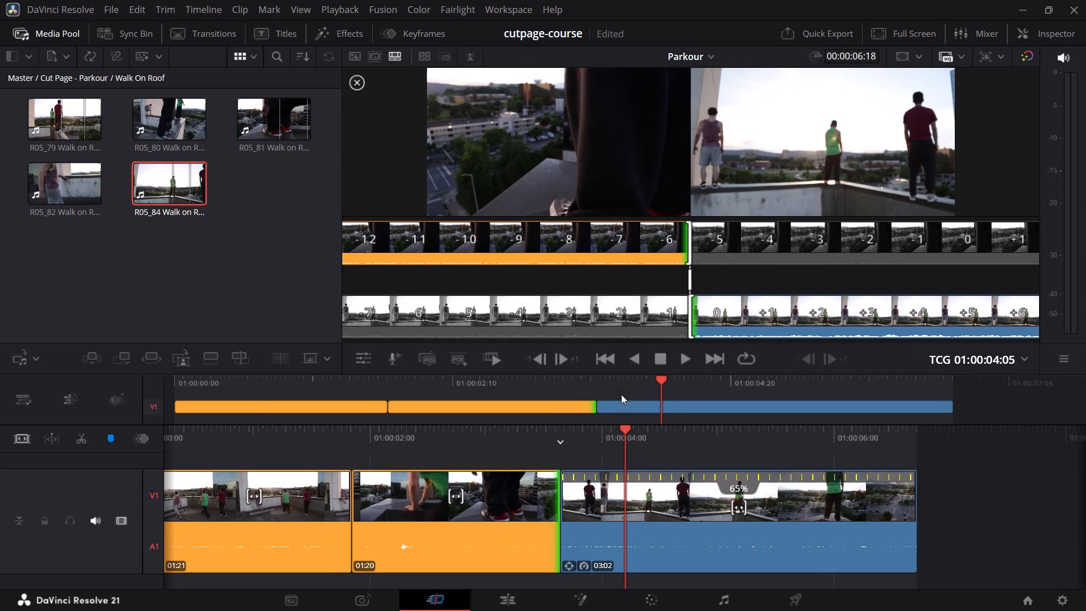
Replay the cut from R05_81 into R05_84 several times to check its timing.
click(549, 386)
key(space)
key(space)
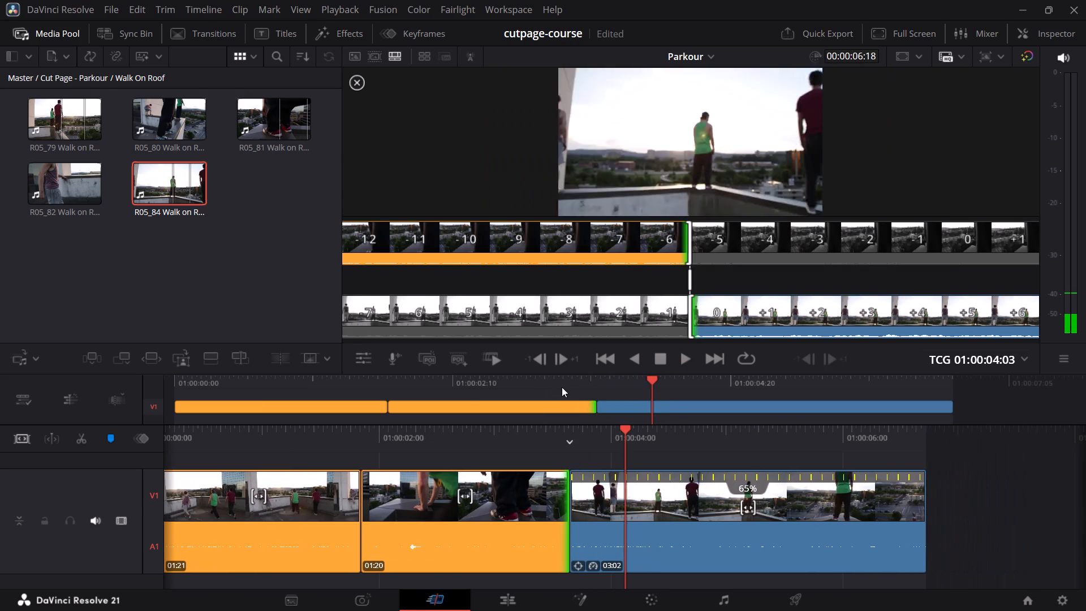
click(596, 380)
key(space)
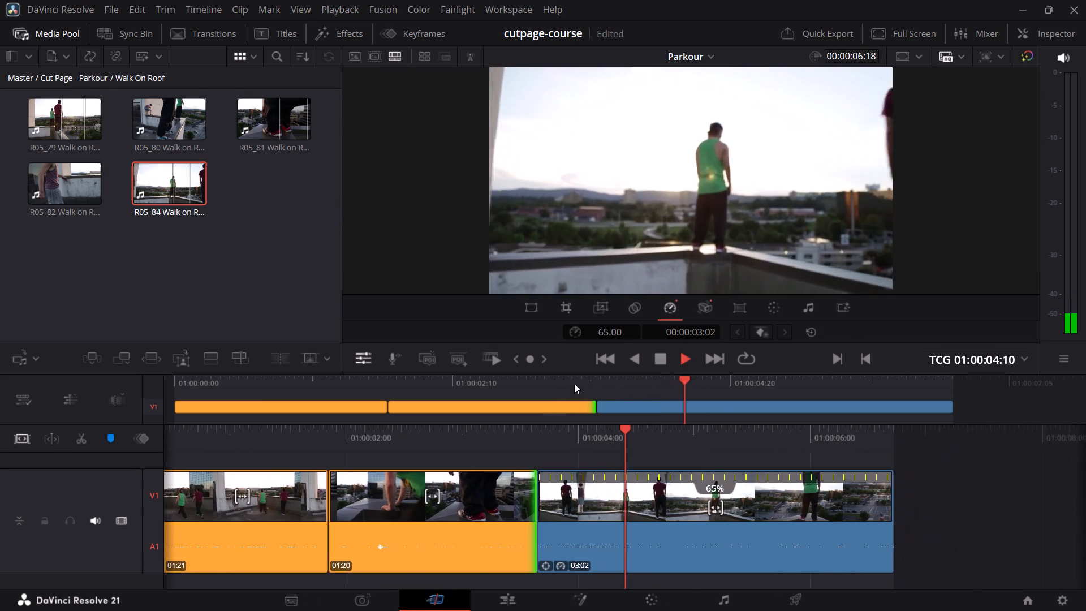
click(555, 384)
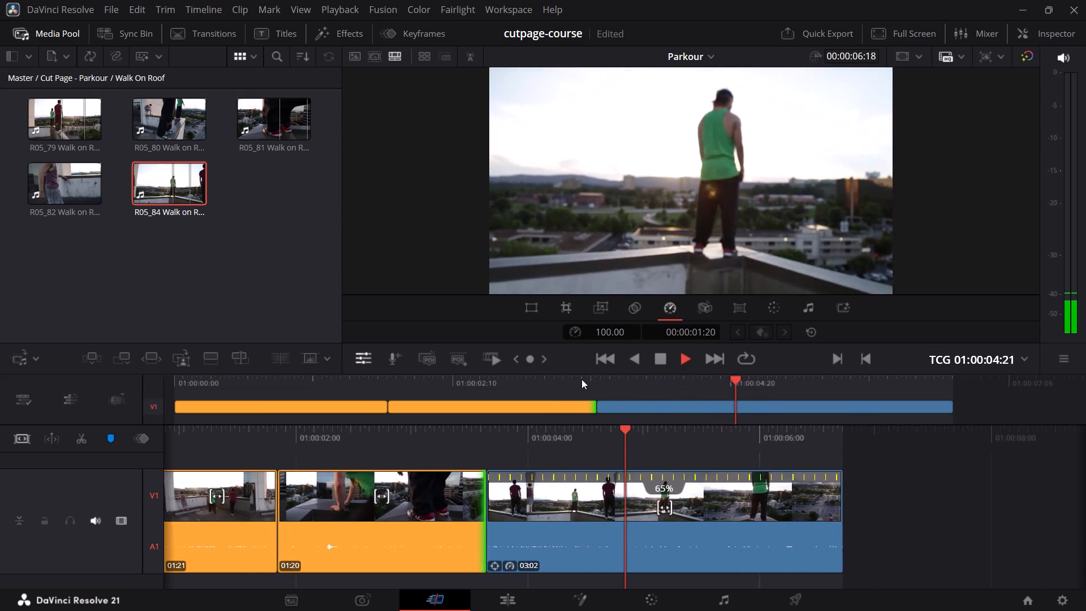
click(593, 377)
key(space)
Trim two more frames off the end of the R05_81 clip, to 01:18, and play through the cut.
click(604, 487)
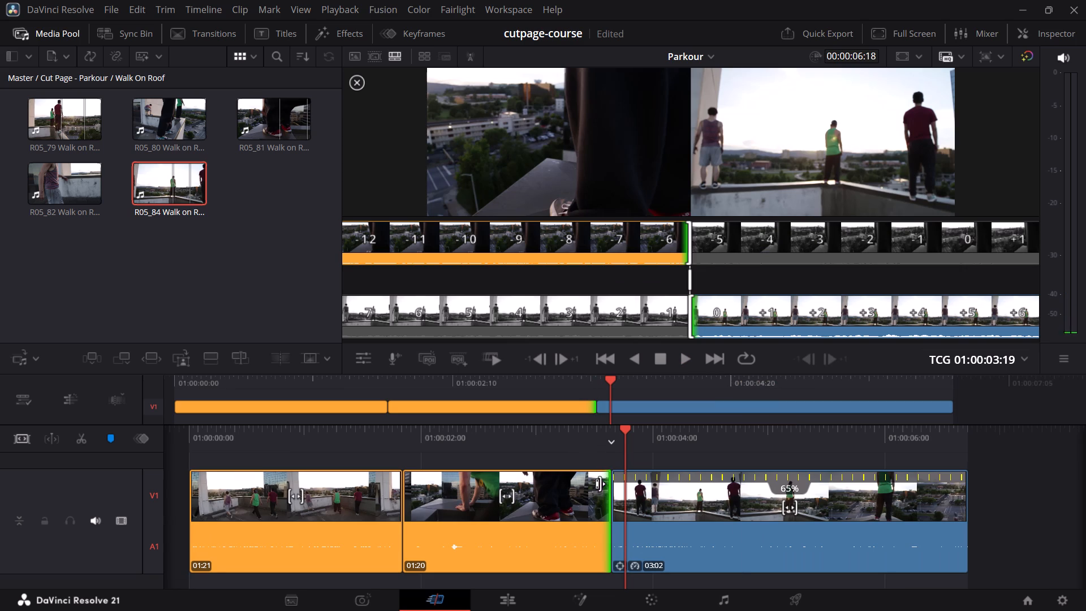
double_click(533, 360)
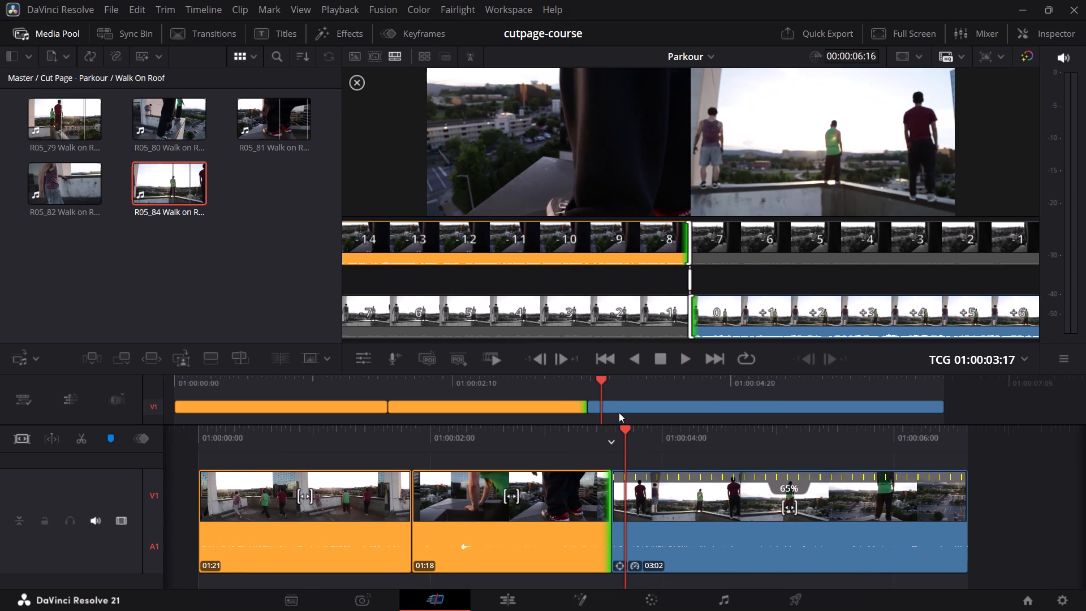
click(548, 382)
key(space)
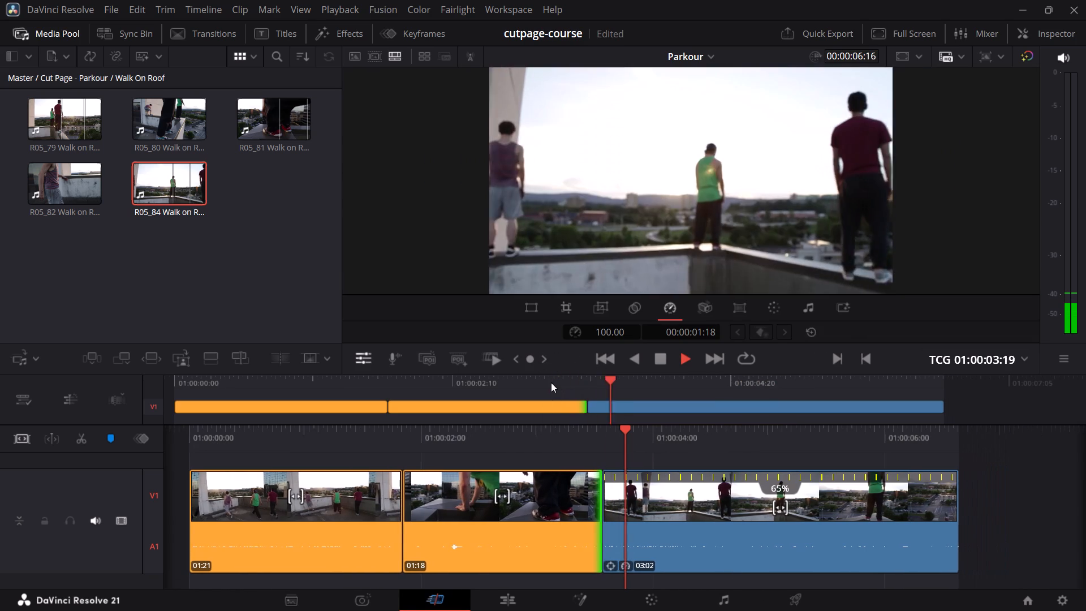
key(space)
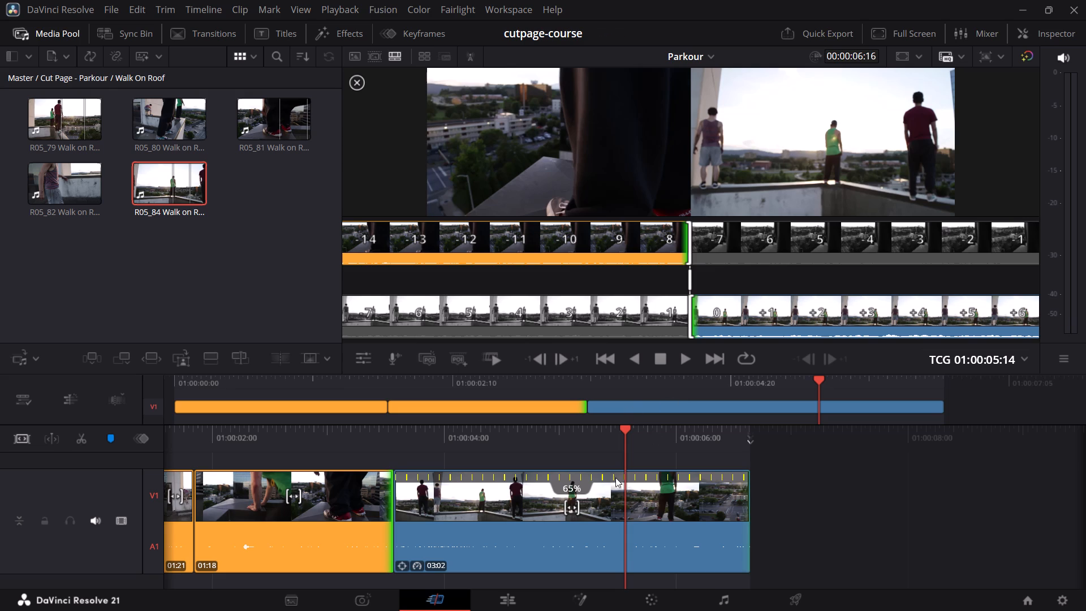
Set the speed of the R05_84 timeline clip to 55% and play it through to its end.
click(600, 505)
click(618, 325)
double_click(619, 334)
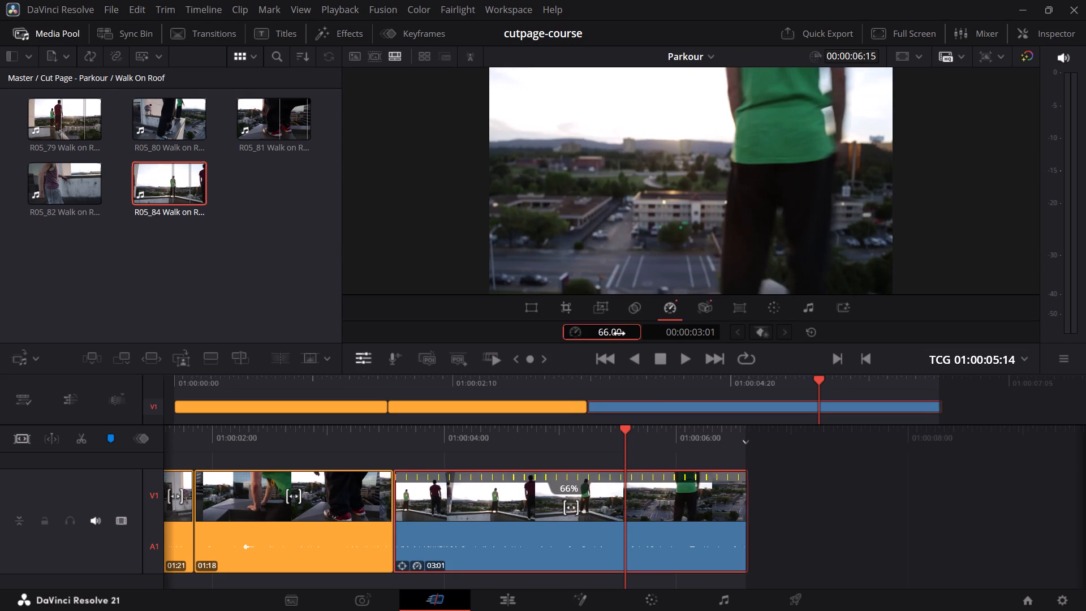
key(5)
key(5)
key(Return)
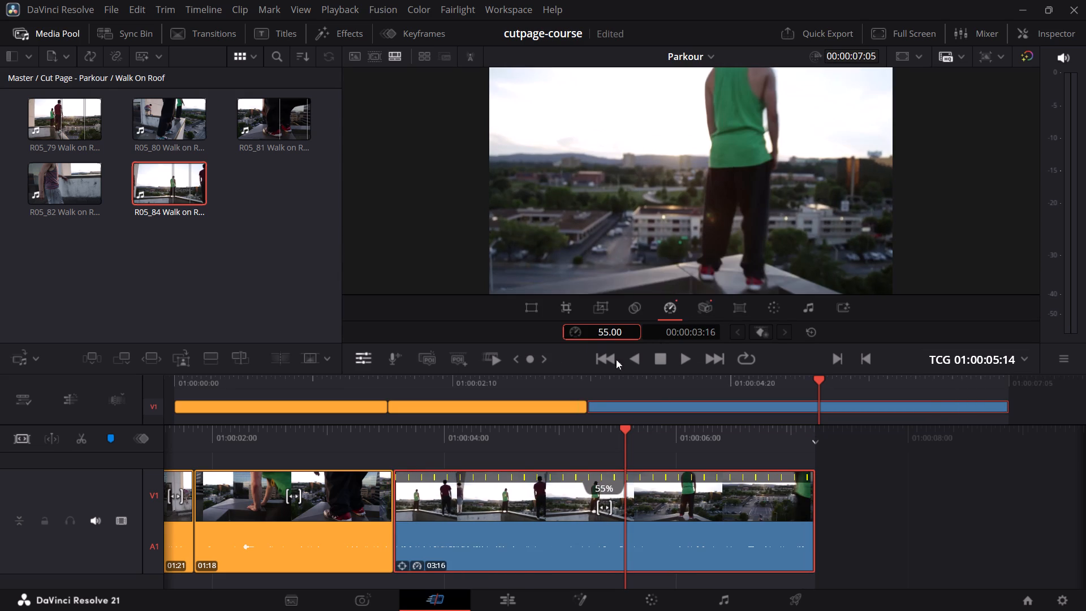
click(577, 386)
key(space)
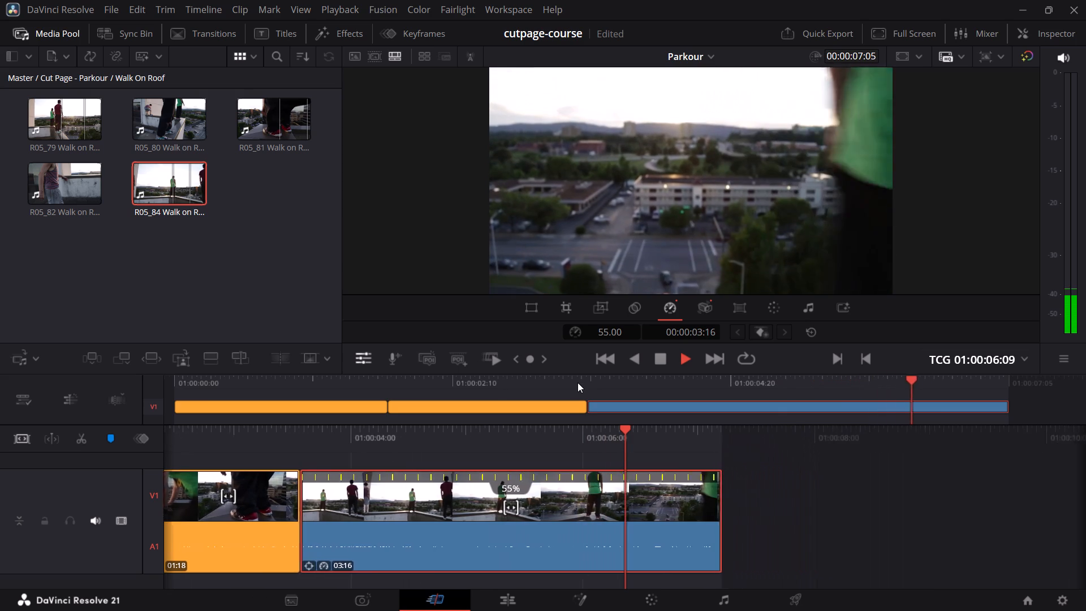
key(space)
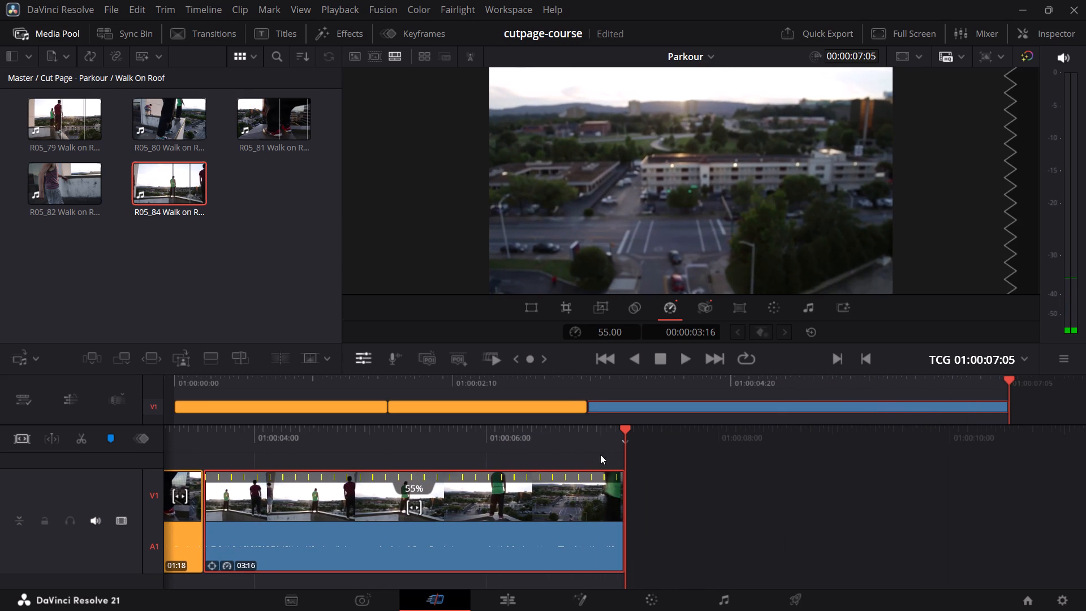
Trim the end of the R05_84 clip to a length of 03:13 and play back from the R05_81 clip.
drag(615, 498, 602, 492)
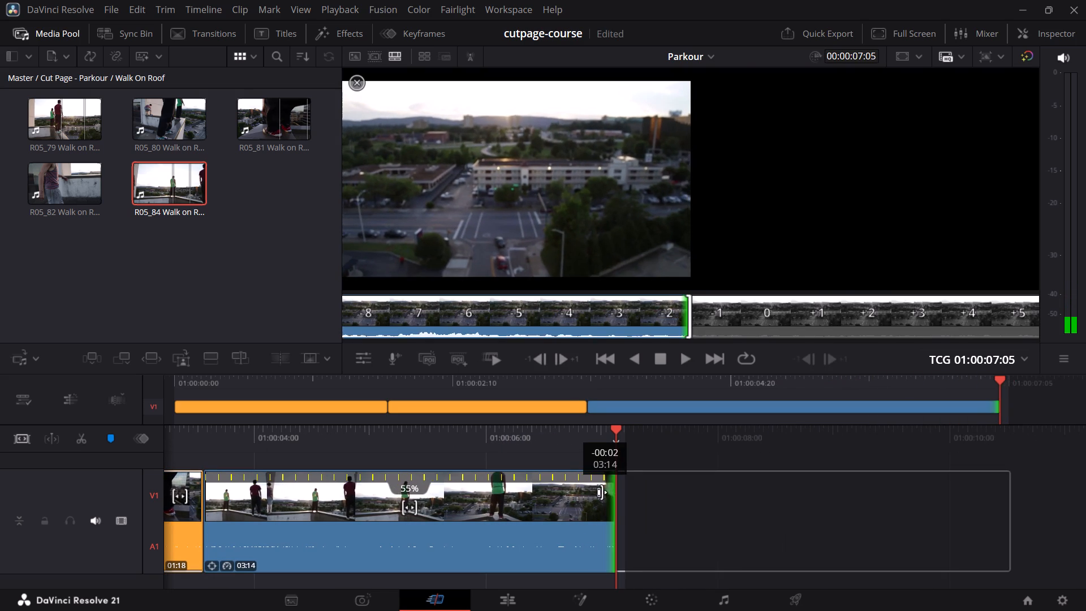
drag(602, 492, 599, 491)
click(533, 378)
key(space)
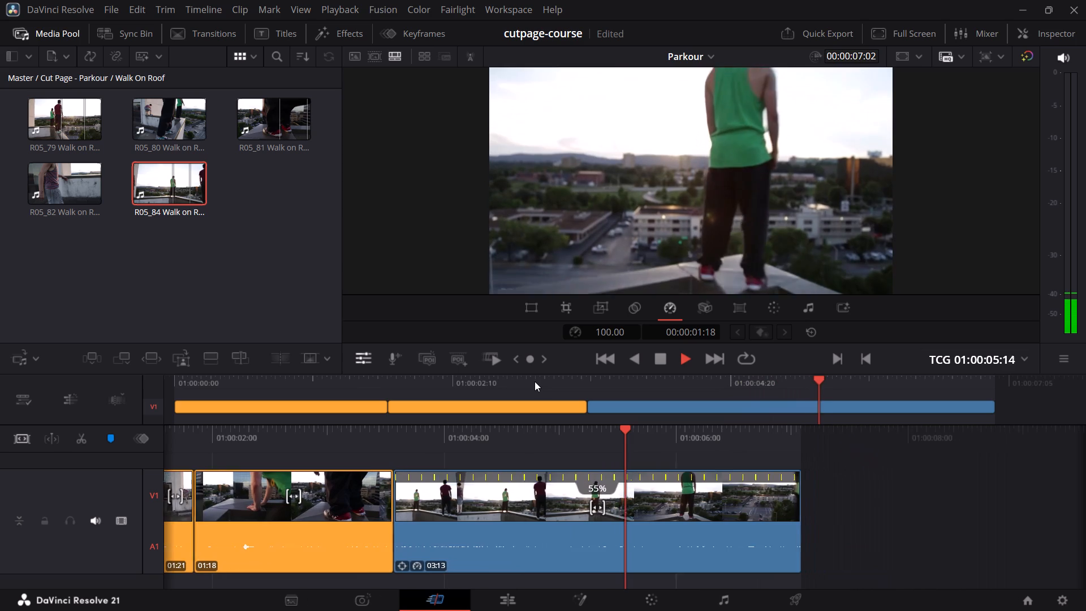
key(space)
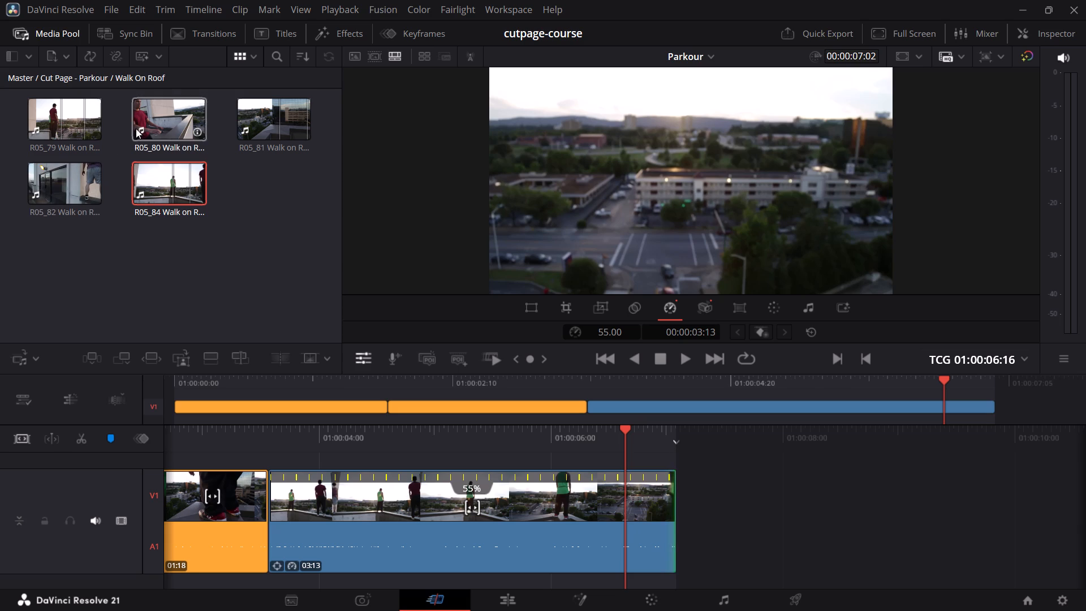
Open the R05_80 source clip and examine its last few seconds, from about 16:12 to 20:20, for a usable next shot.
click(200, 139)
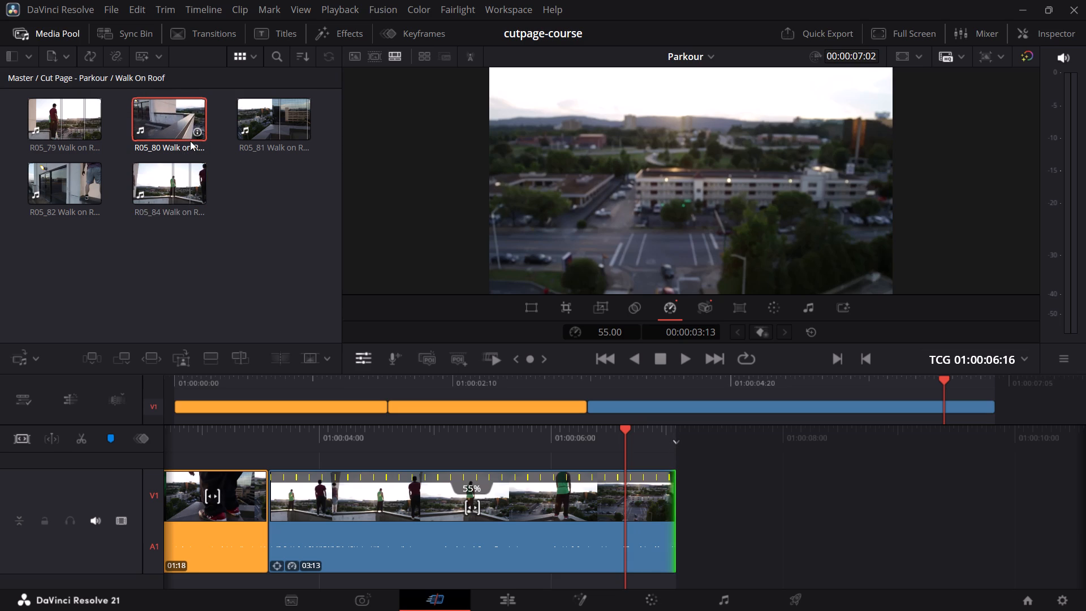
double_click(180, 127)
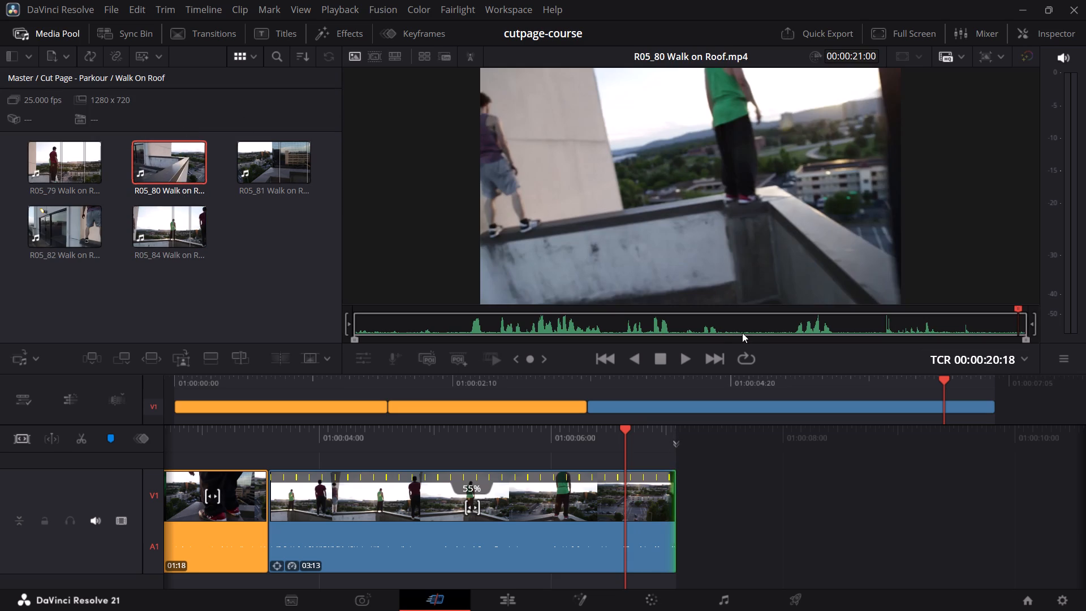
drag(744, 333, 903, 335)
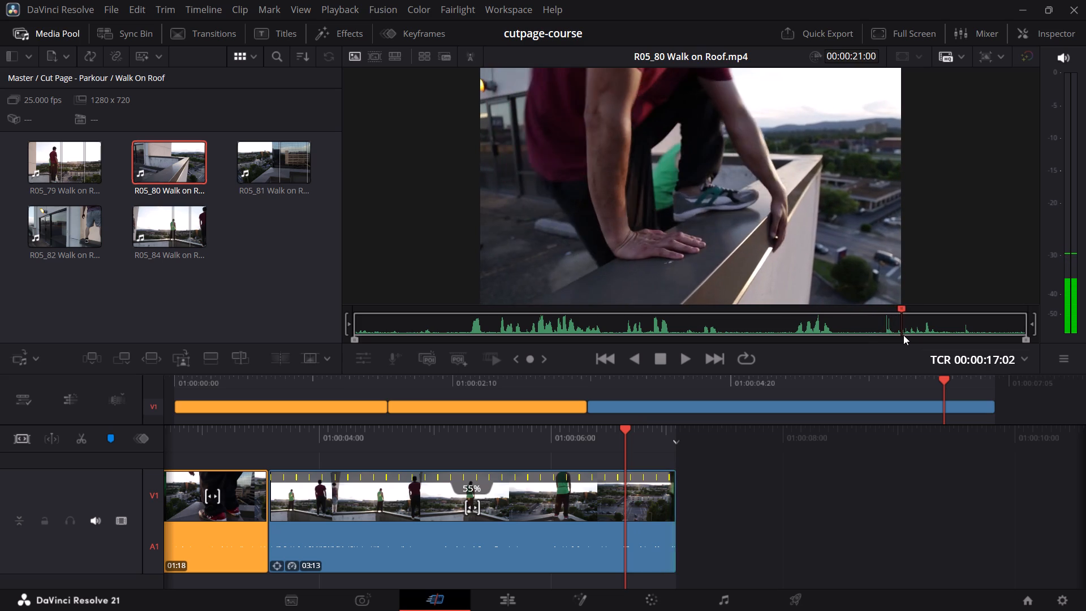
drag(903, 335, 928, 336)
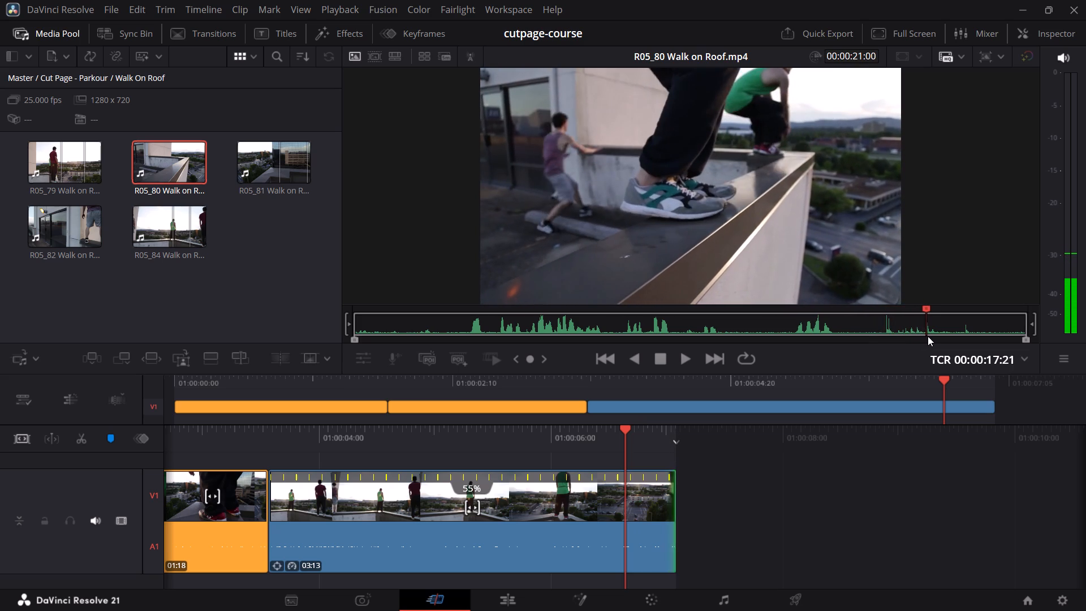
drag(928, 336, 956, 339)
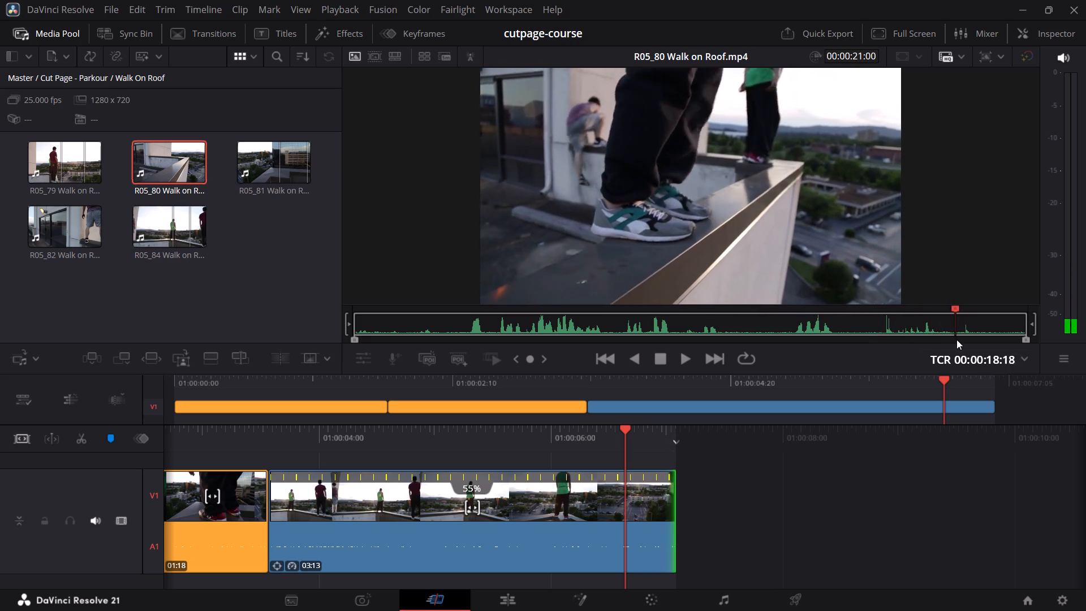
drag(956, 339, 1023, 351)
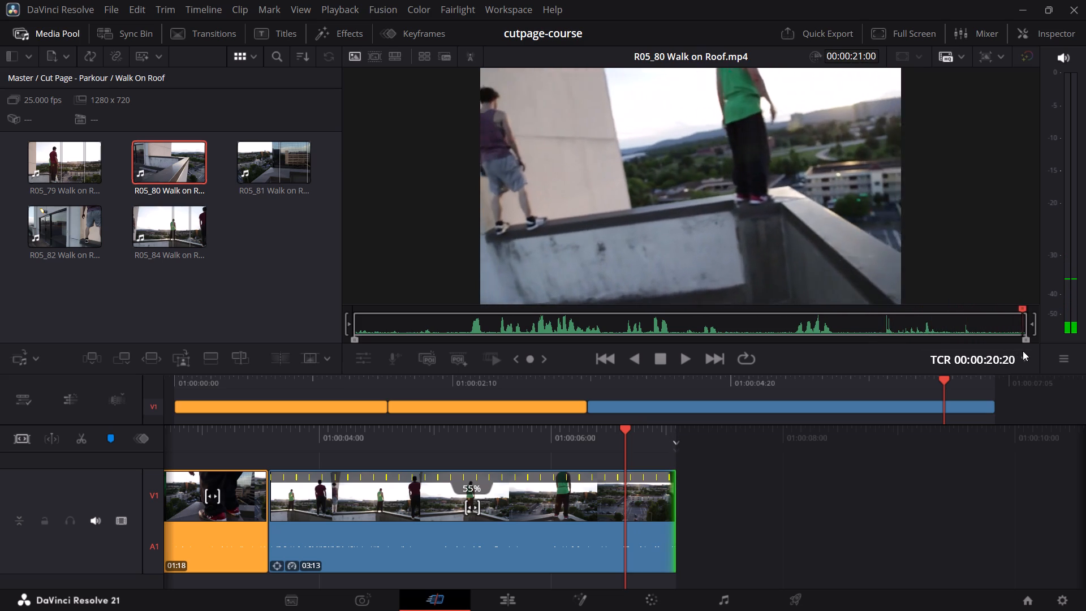
drag(1023, 351, 948, 340)
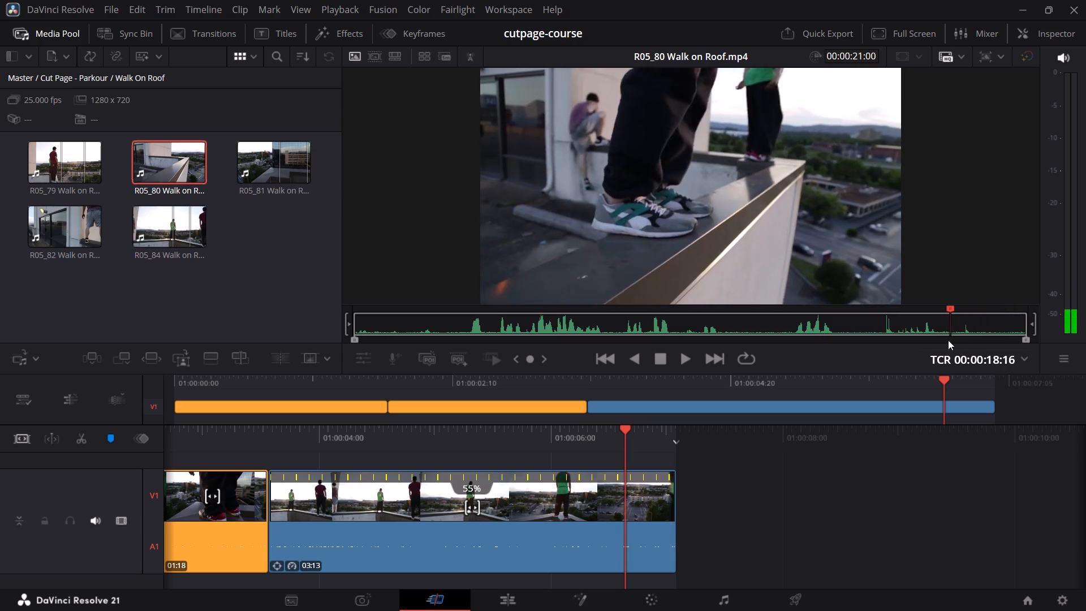
drag(948, 340, 923, 350)
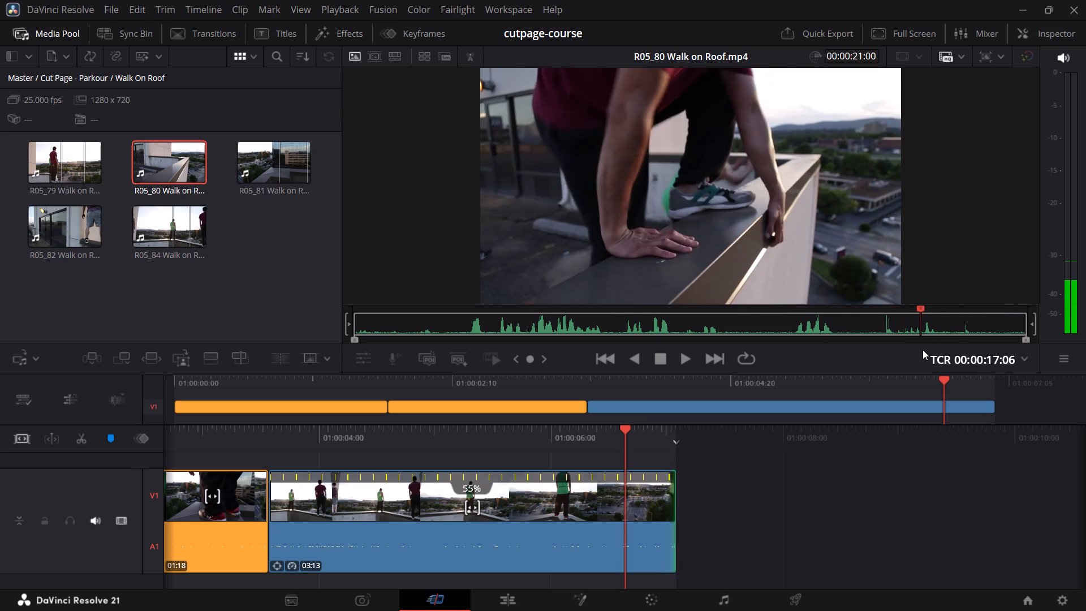
drag(923, 350, 933, 348)
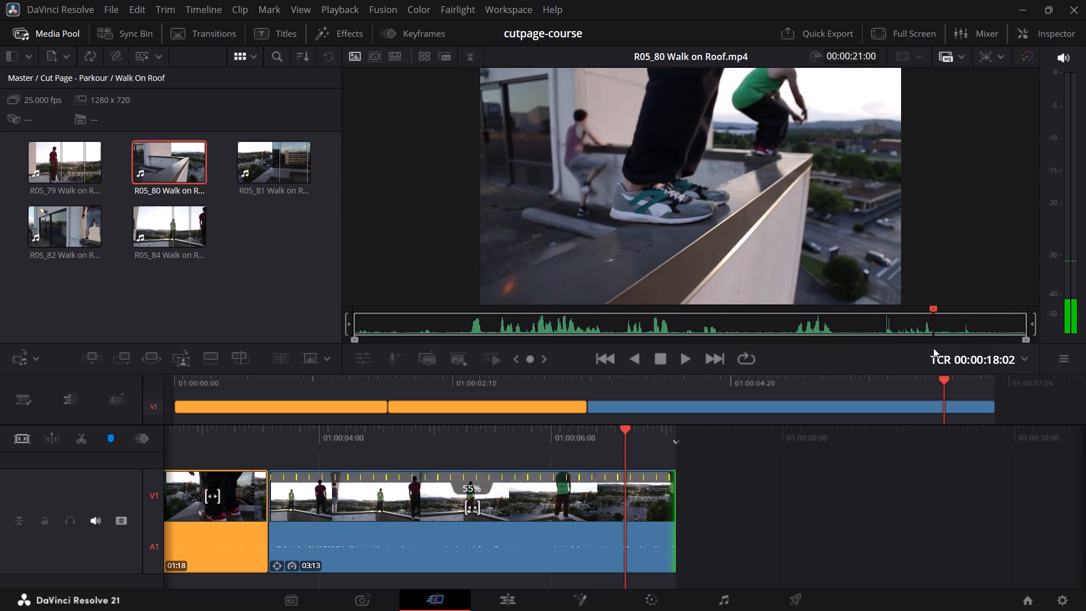
drag(933, 348, 939, 347)
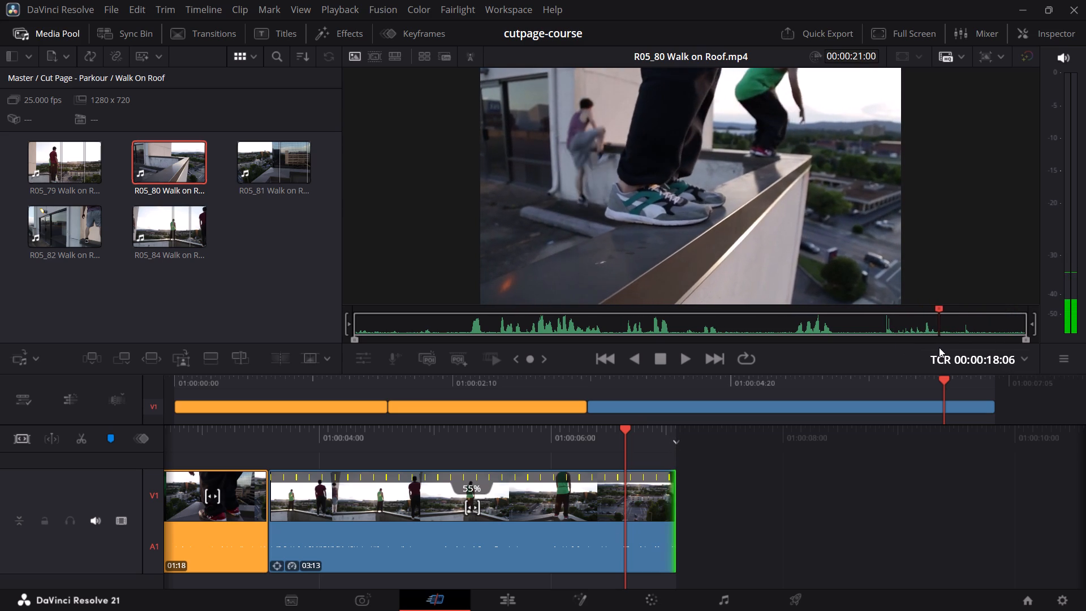
drag(939, 347, 974, 357)
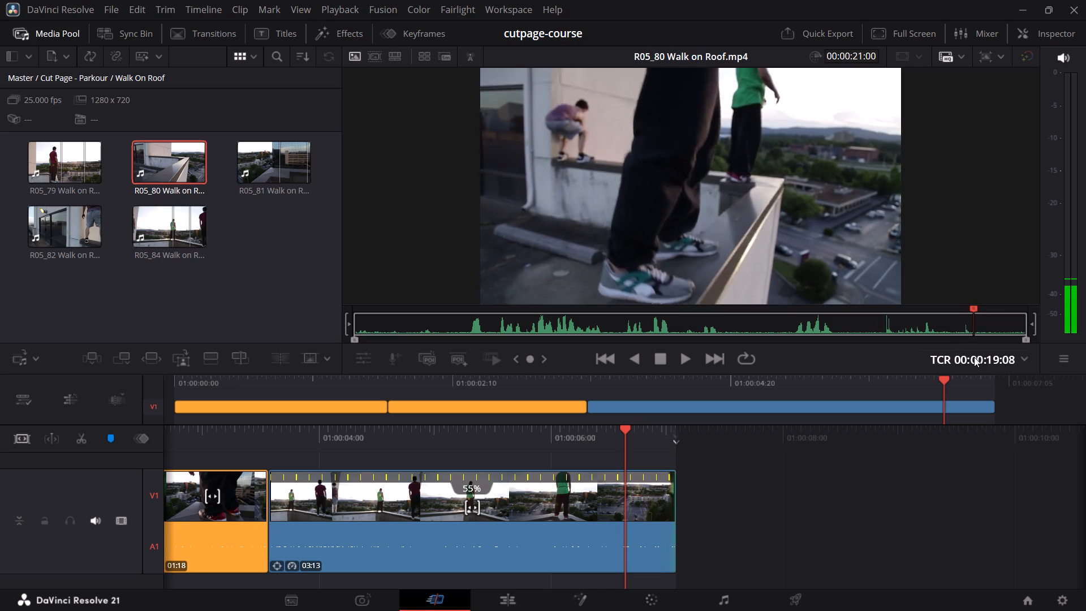
drag(974, 357, 973, 356)
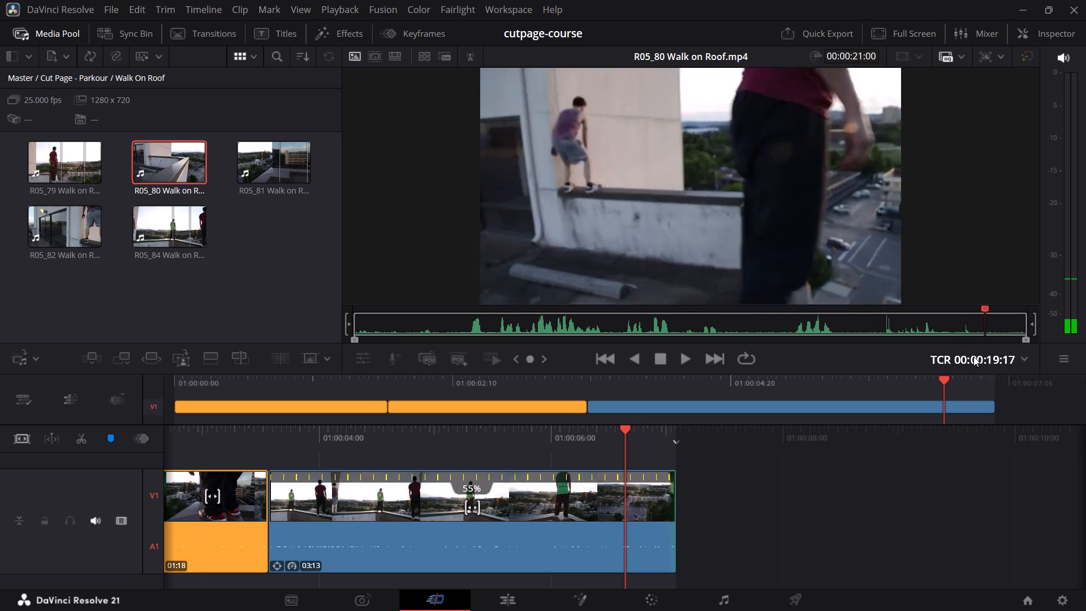
drag(973, 356, 882, 332)
Compare the climb onto the ledge in the first timeline clip with the R05_80 source, playing the source from 16:12 to its end.
drag(389, 377, 400, 378)
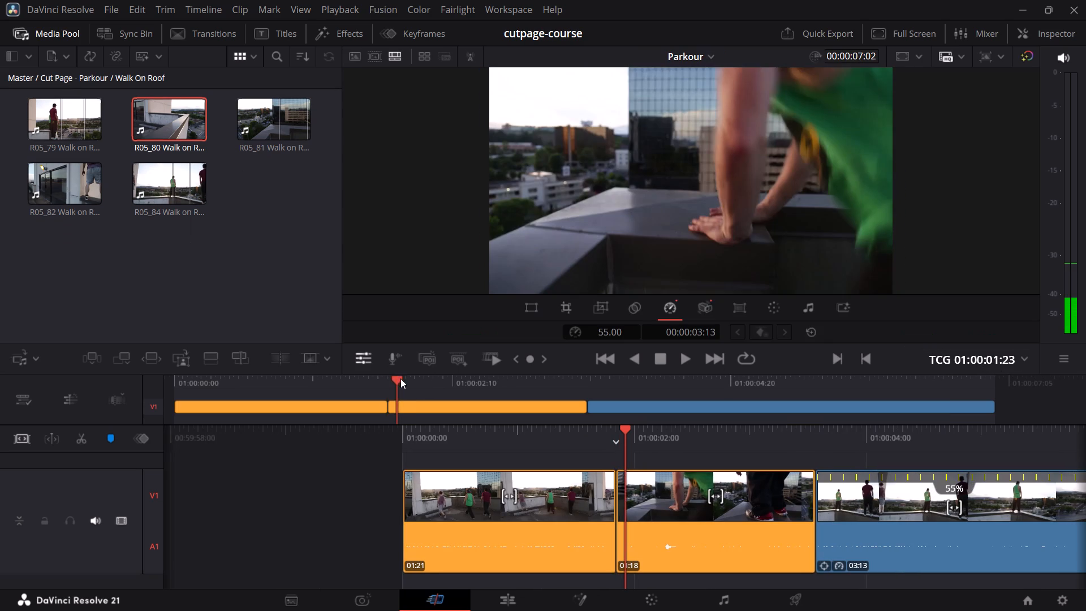
drag(400, 378, 345, 388)
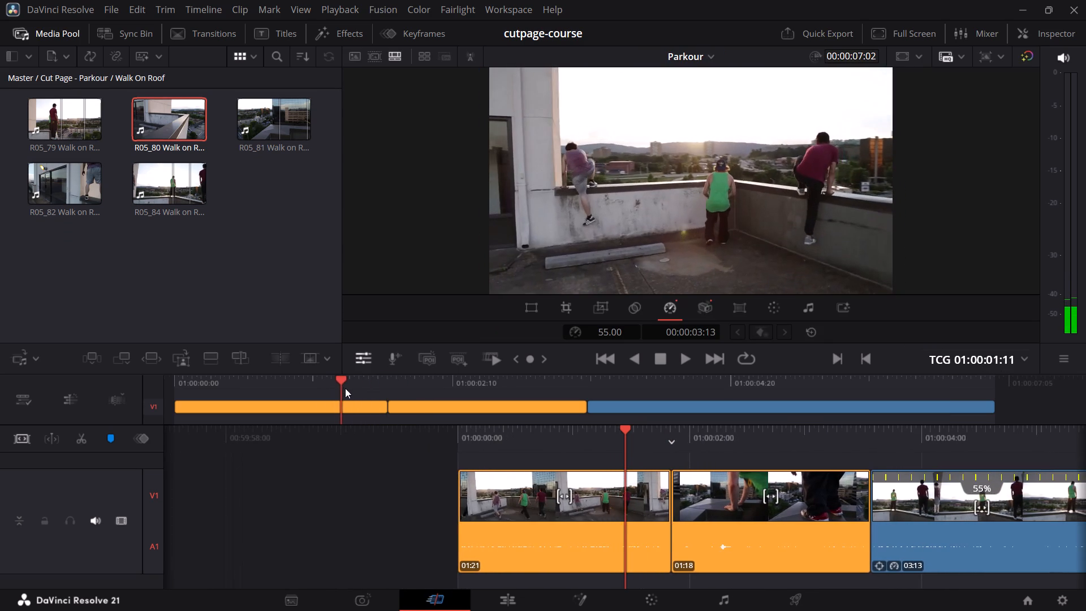
drag(345, 388, 355, 393)
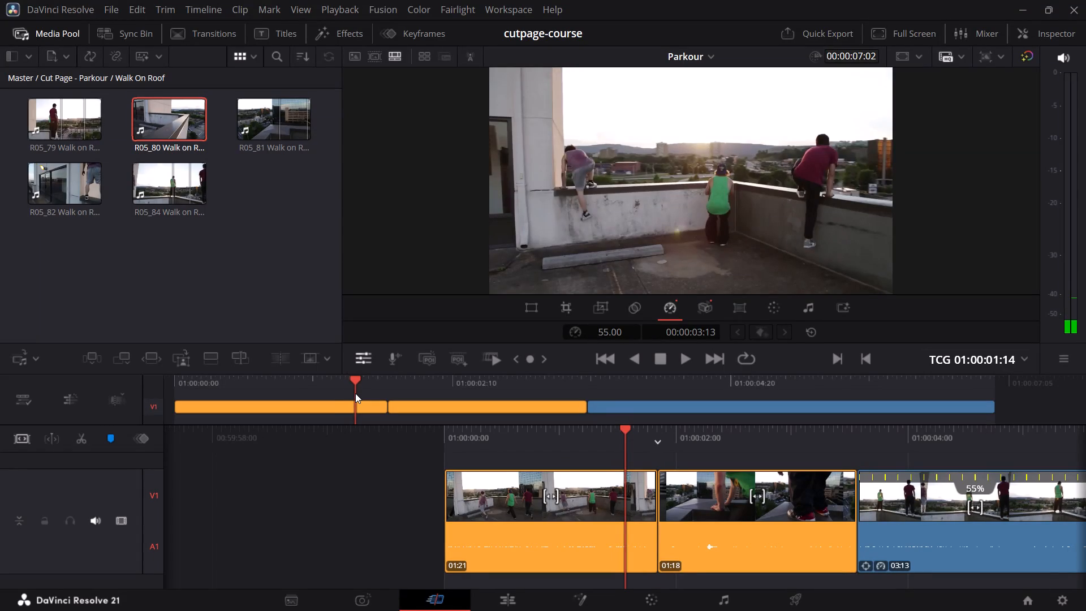
drag(355, 393, 277, 379)
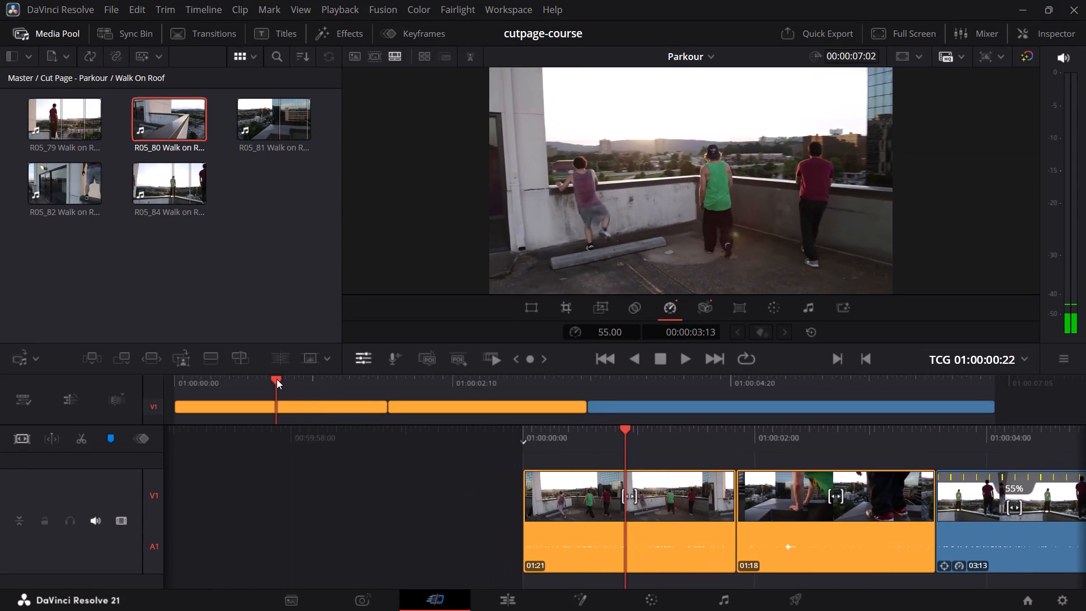
drag(277, 379, 317, 391)
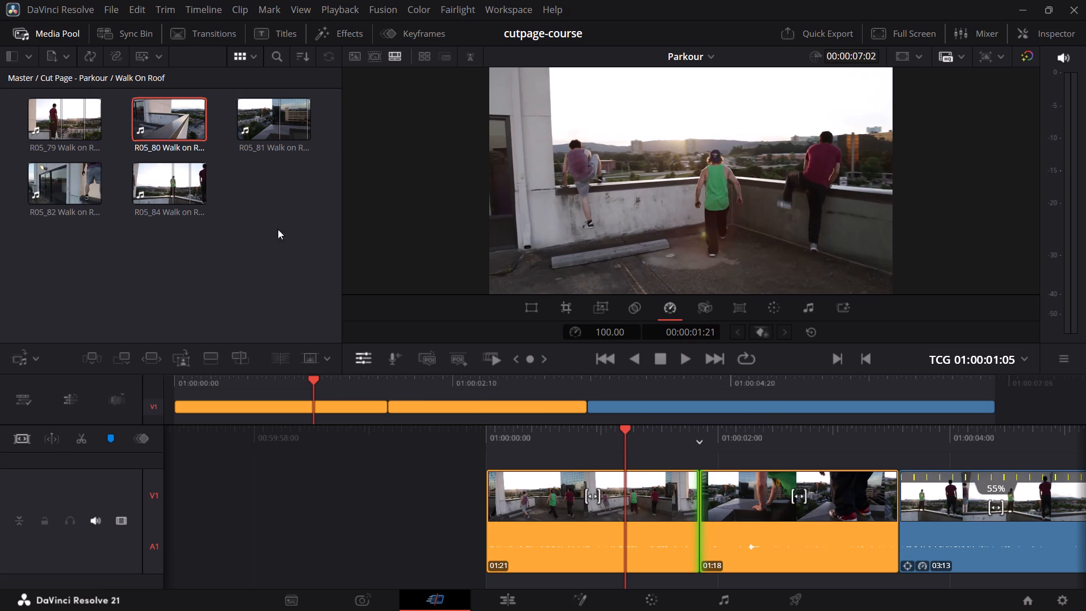
key(q)
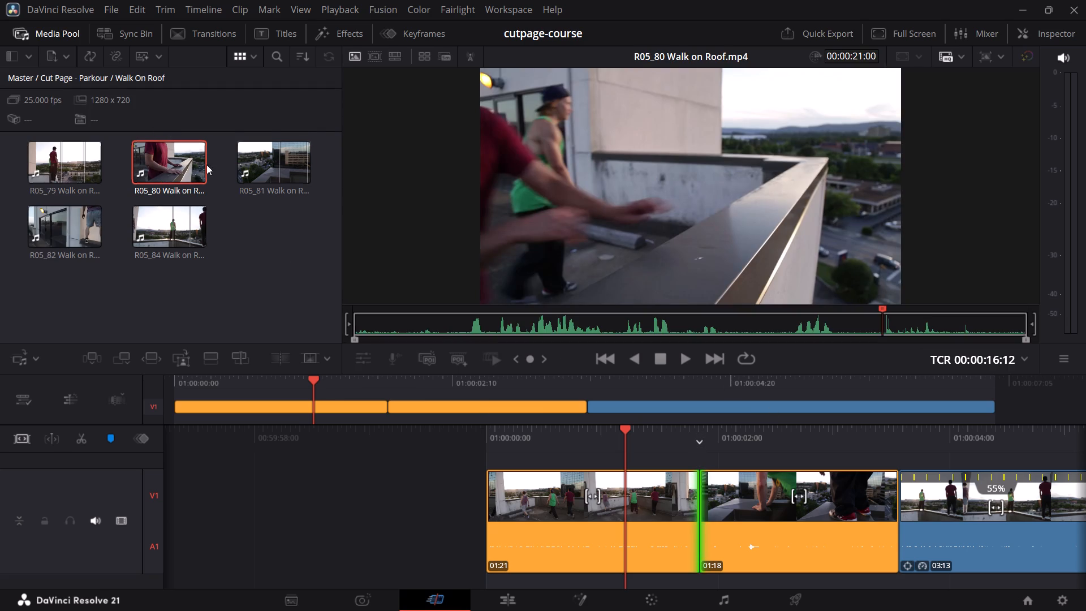
key(space)
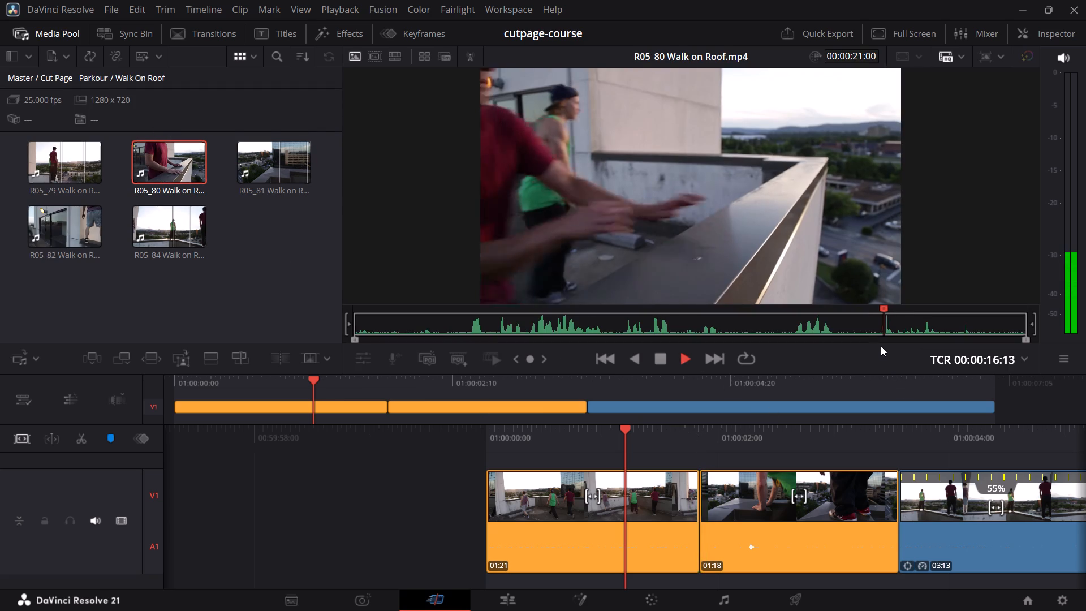
key(space)
key(space)
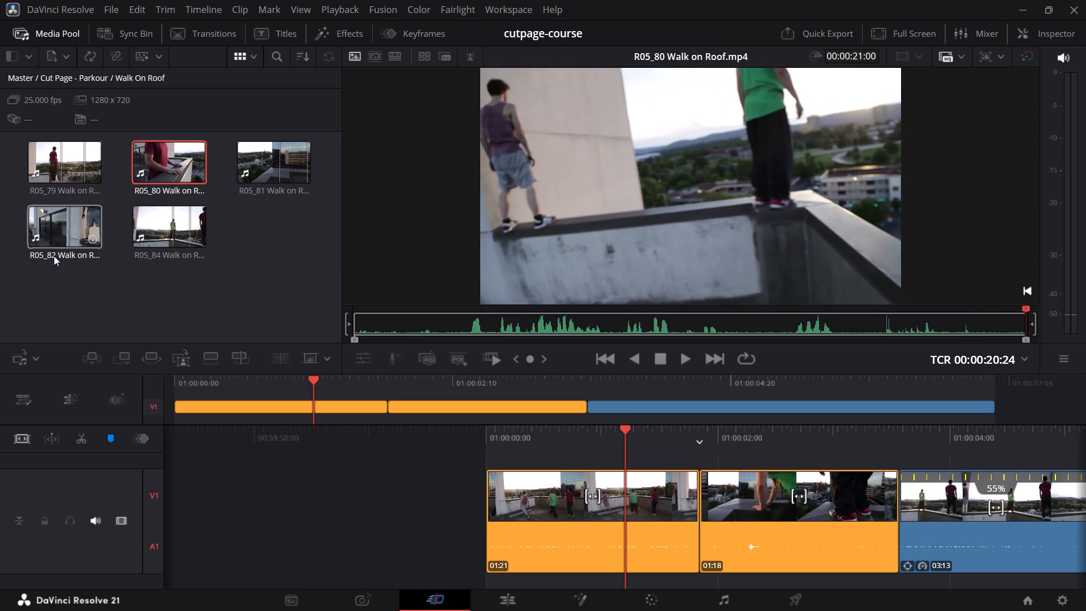
Open the R05_82 source clip and examine its footage from about 09:06 to 14:02.
double_click(58, 230)
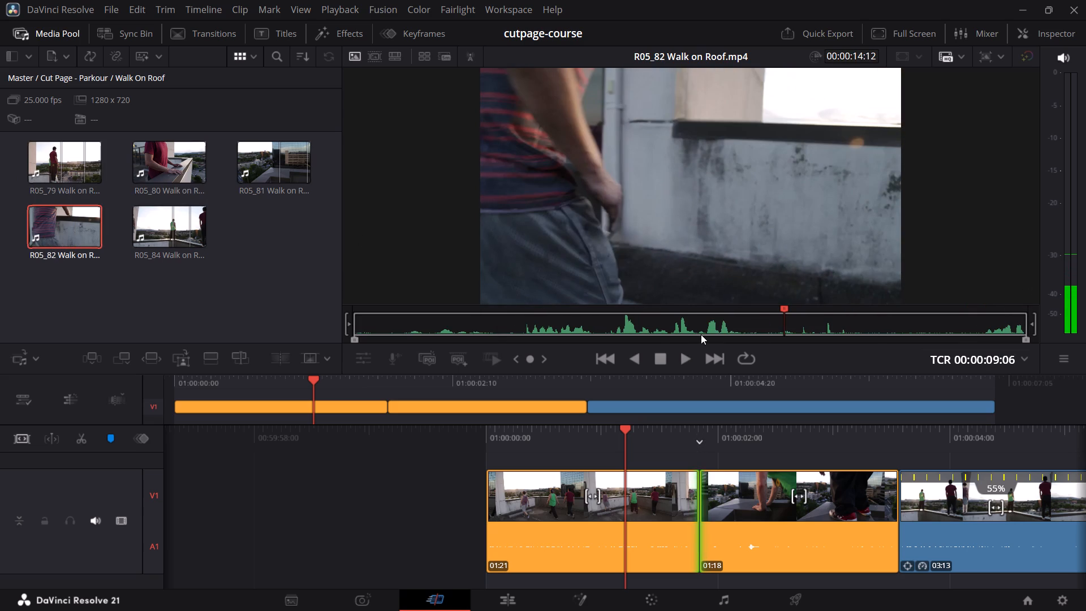
drag(701, 333, 986, 348)
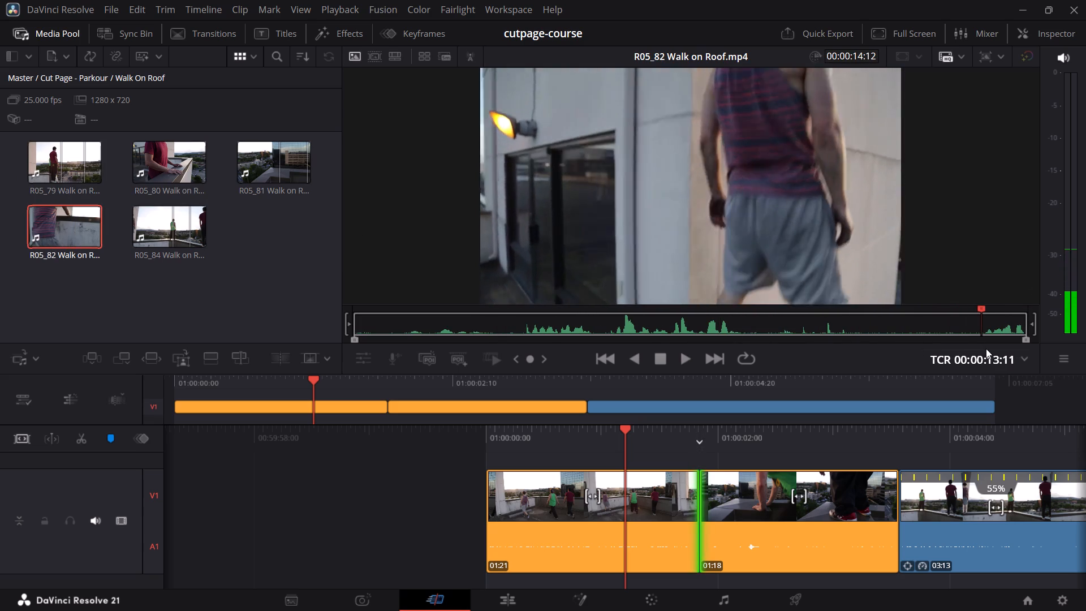
drag(986, 348, 1010, 354)
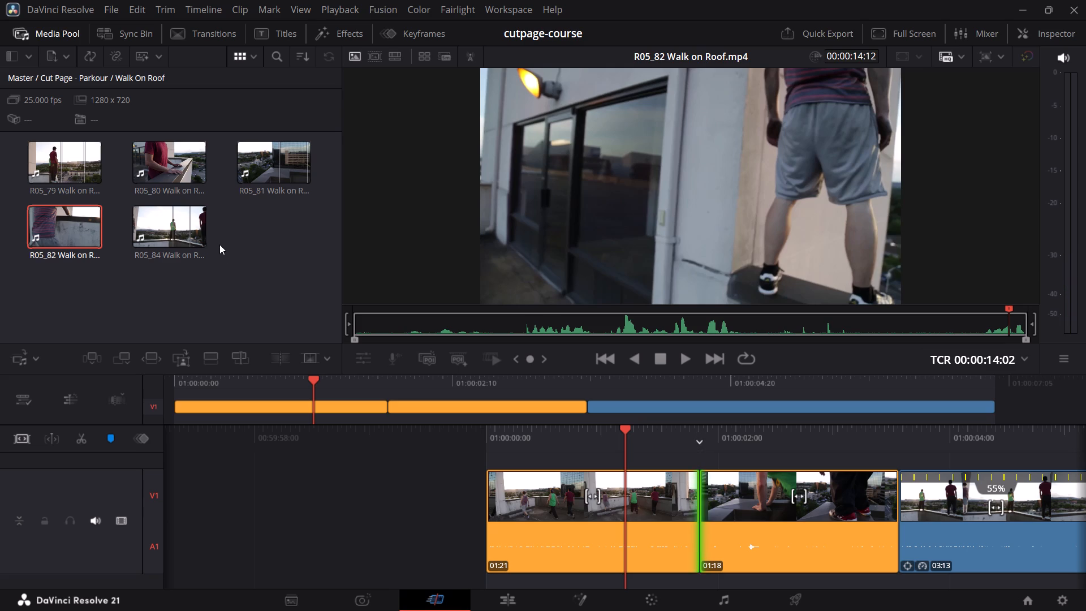
key(space)
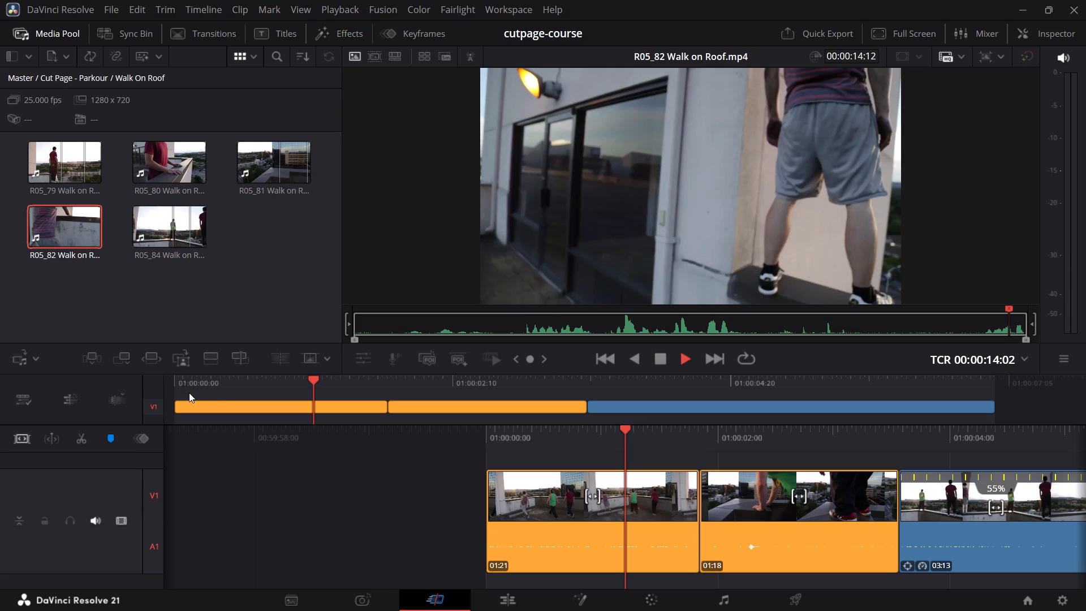
Return to the Parkour timeline and replay the ending of the R05_84 clip from several points to judge its timing.
key(q)
key(space)
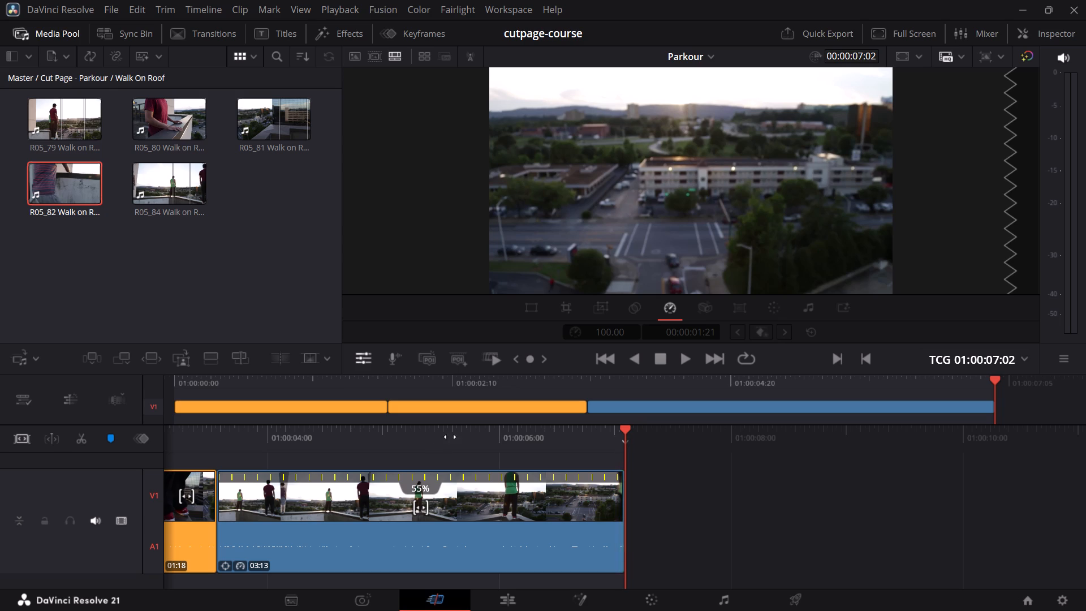
click(919, 383)
key(space)
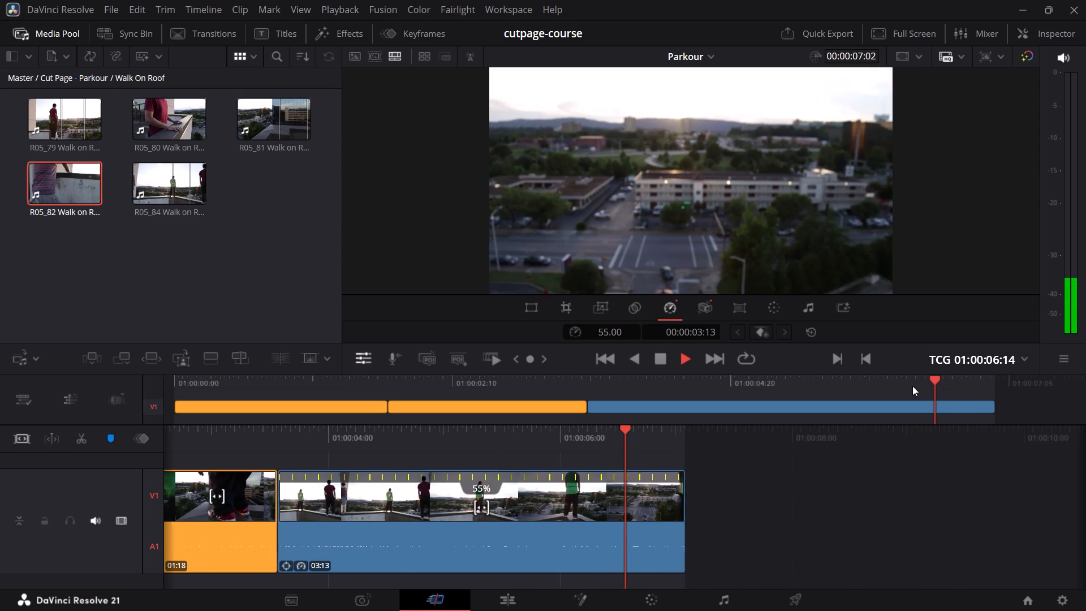
key(space)
click(894, 380)
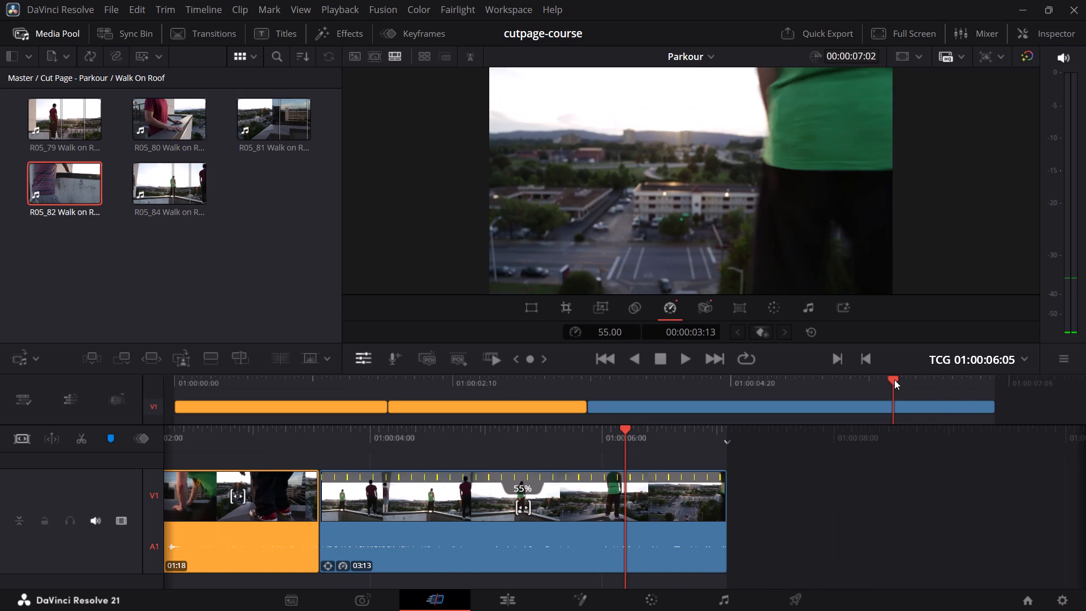
key(space)
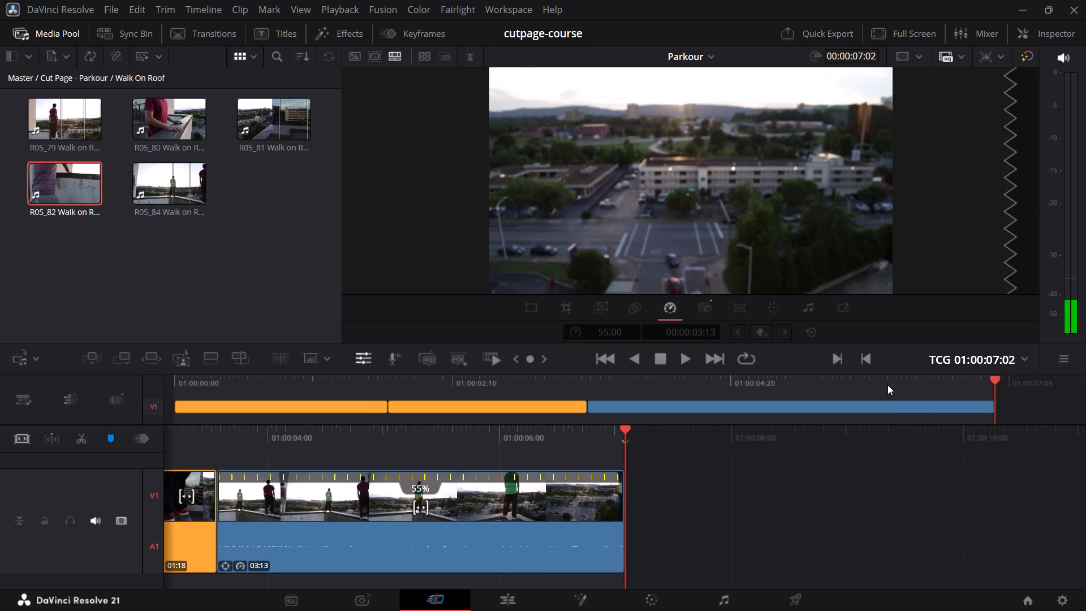
click(817, 383)
key(space)
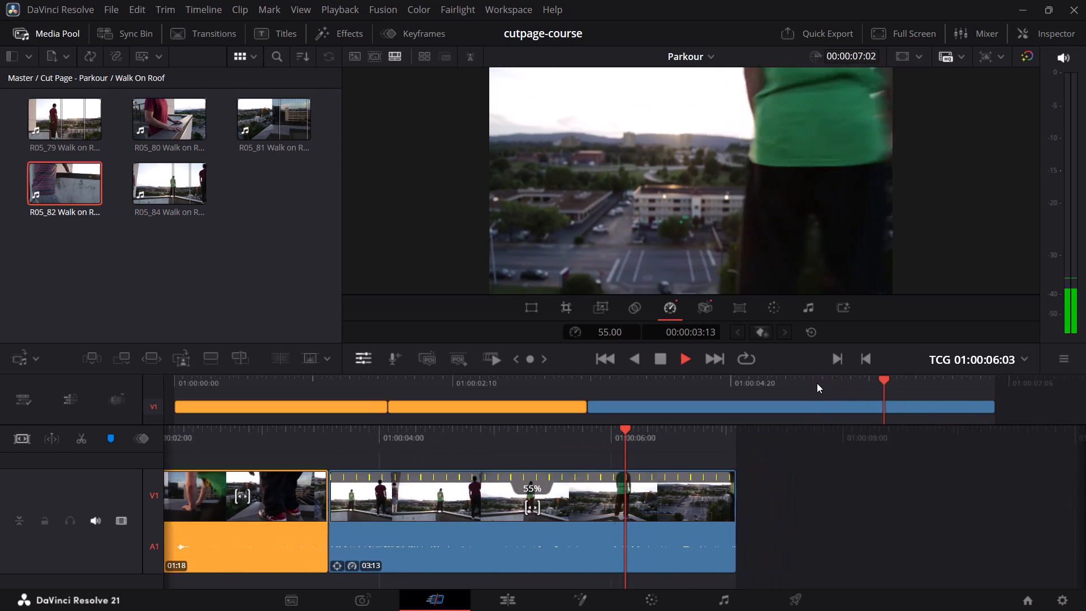
click(884, 378)
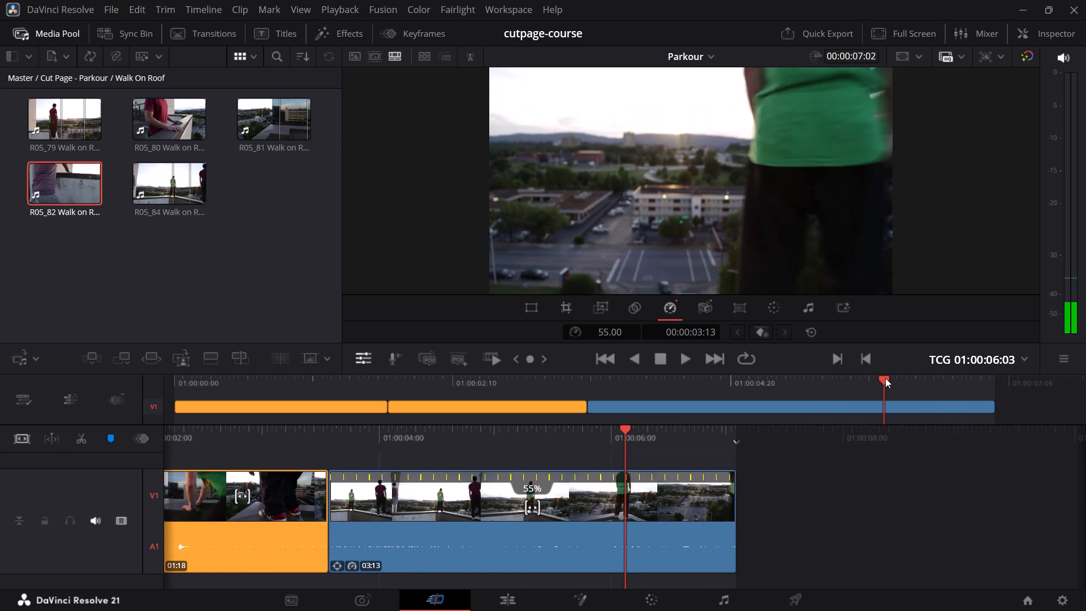
key(space)
key(space)
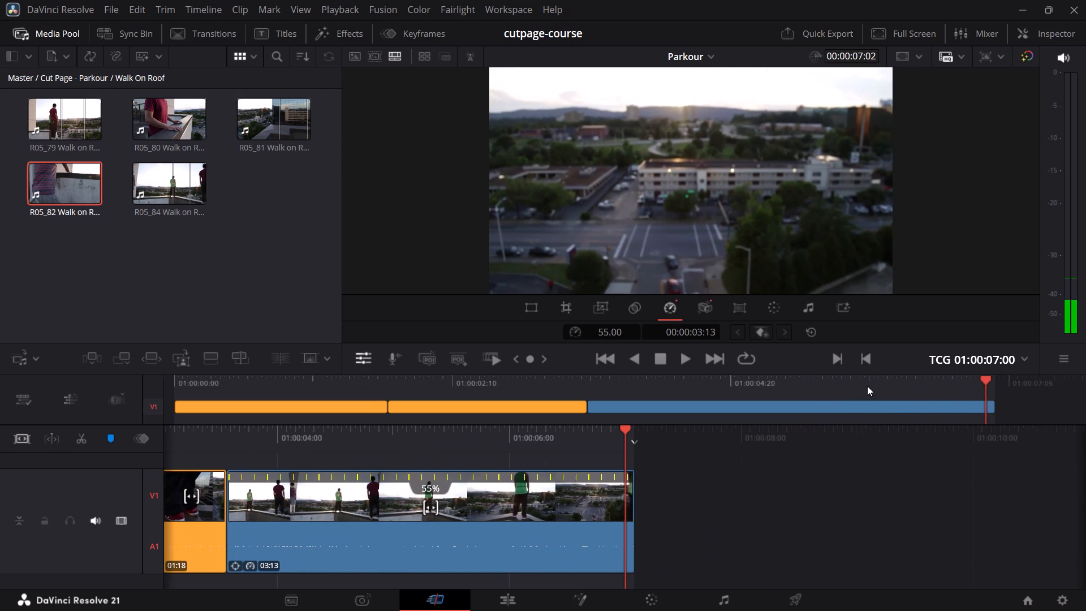
click(867, 385)
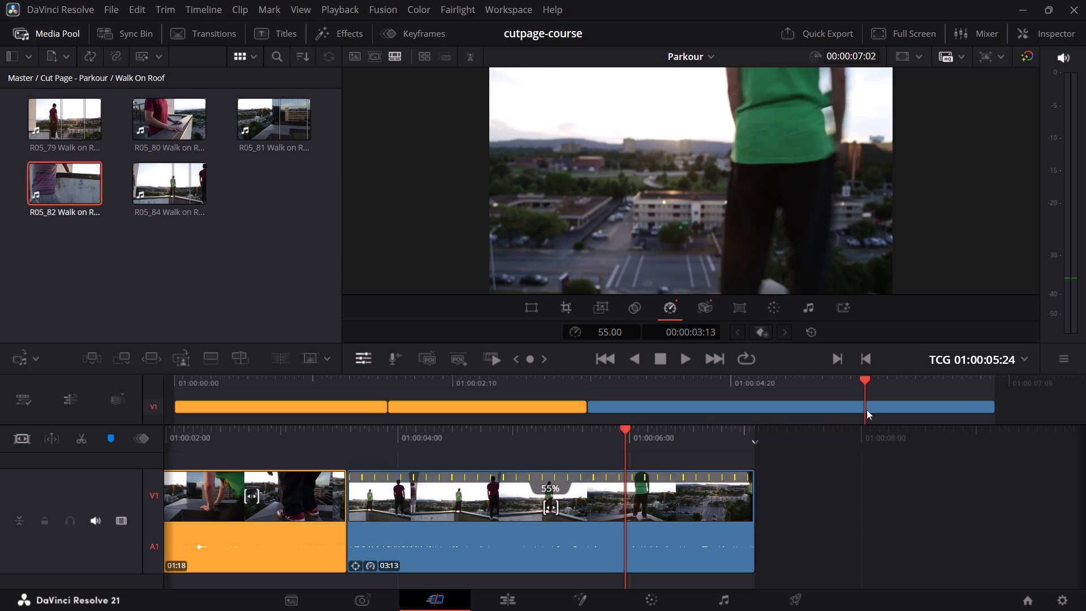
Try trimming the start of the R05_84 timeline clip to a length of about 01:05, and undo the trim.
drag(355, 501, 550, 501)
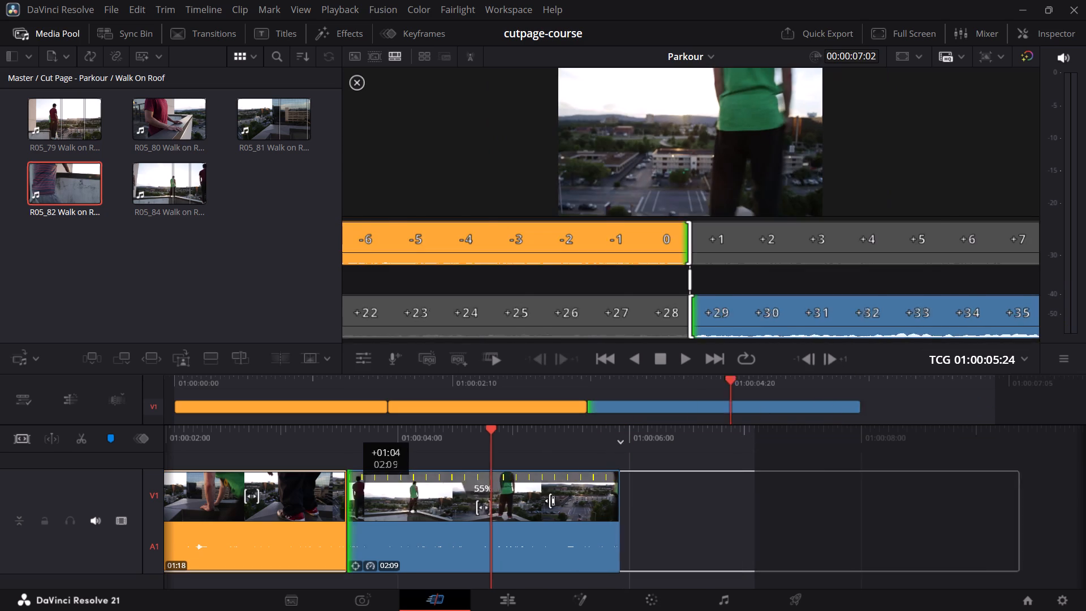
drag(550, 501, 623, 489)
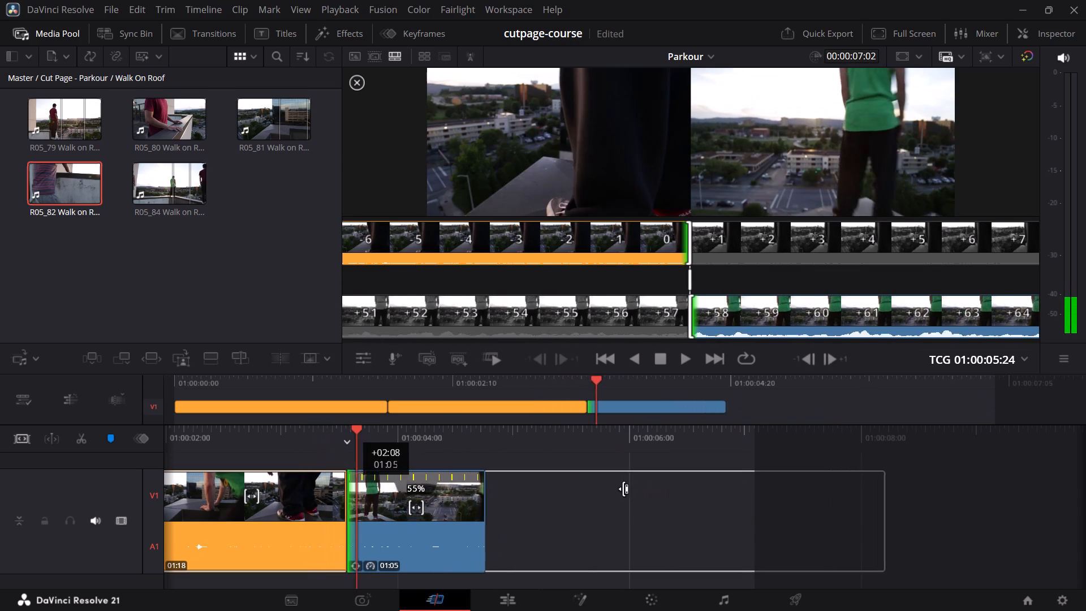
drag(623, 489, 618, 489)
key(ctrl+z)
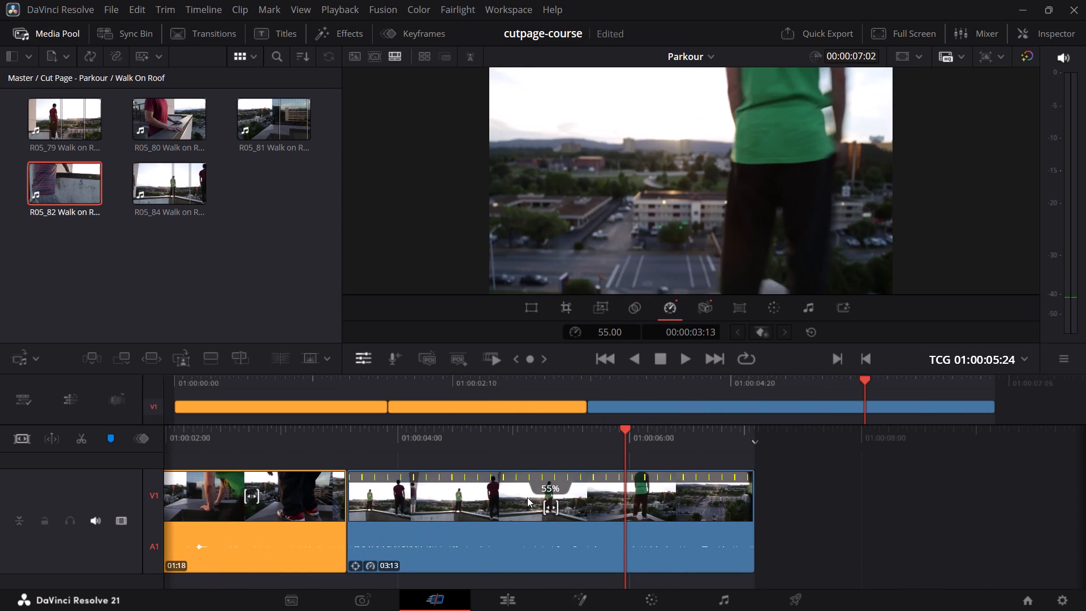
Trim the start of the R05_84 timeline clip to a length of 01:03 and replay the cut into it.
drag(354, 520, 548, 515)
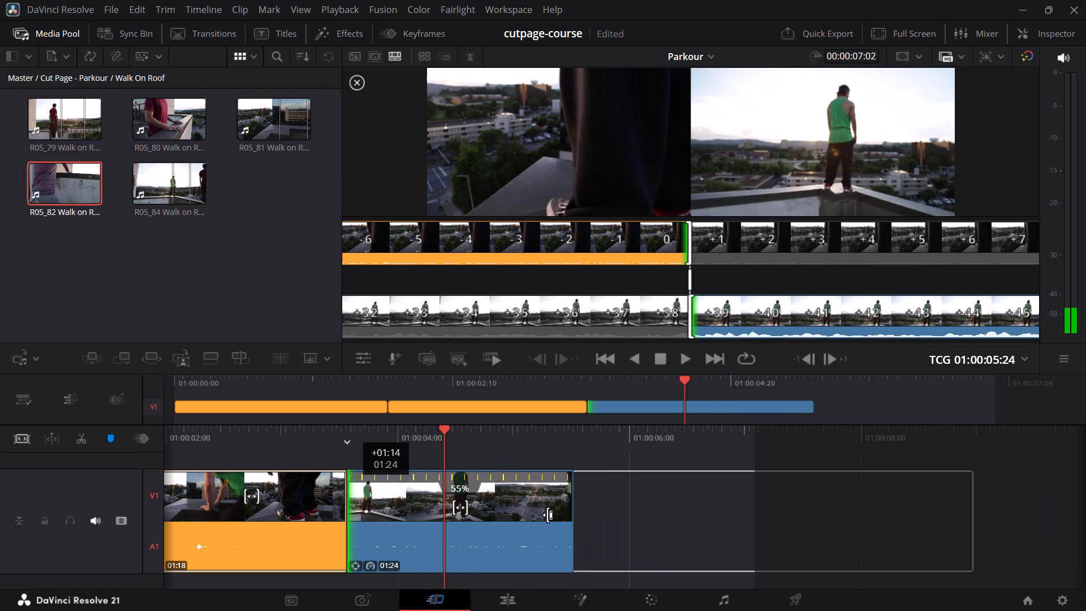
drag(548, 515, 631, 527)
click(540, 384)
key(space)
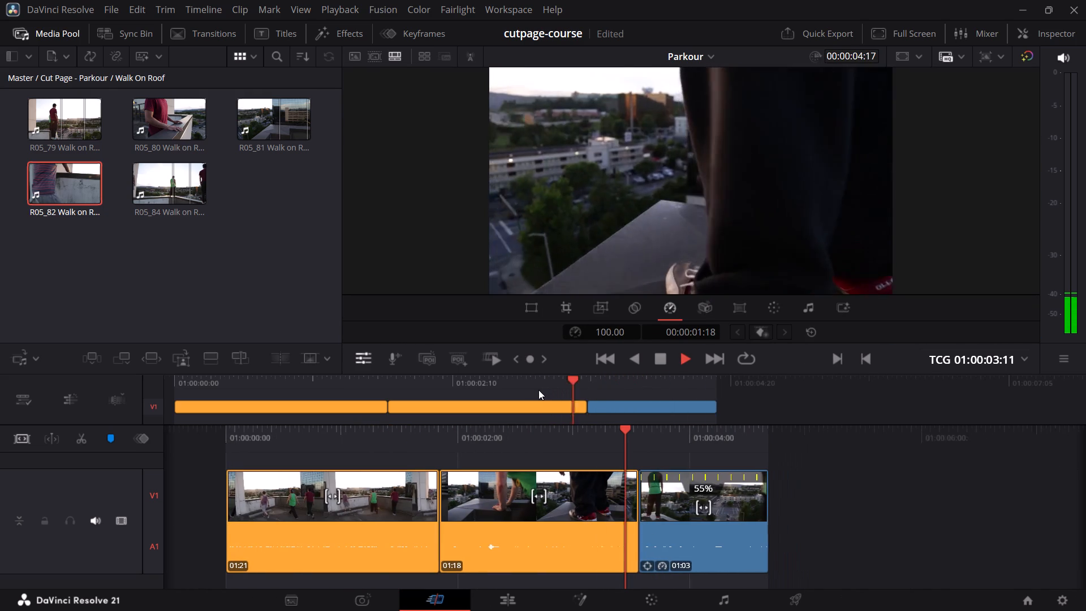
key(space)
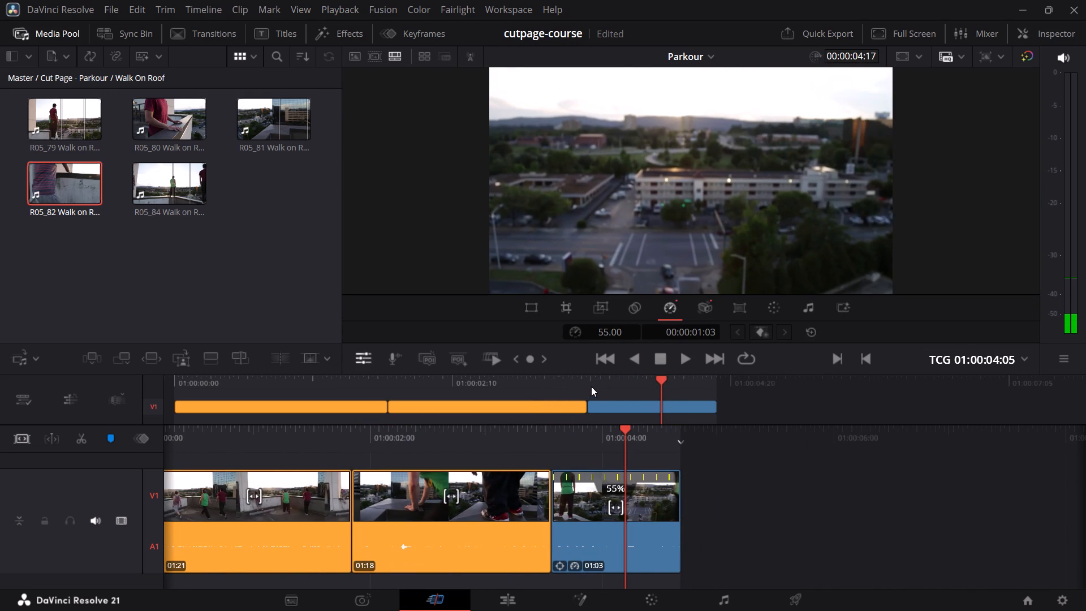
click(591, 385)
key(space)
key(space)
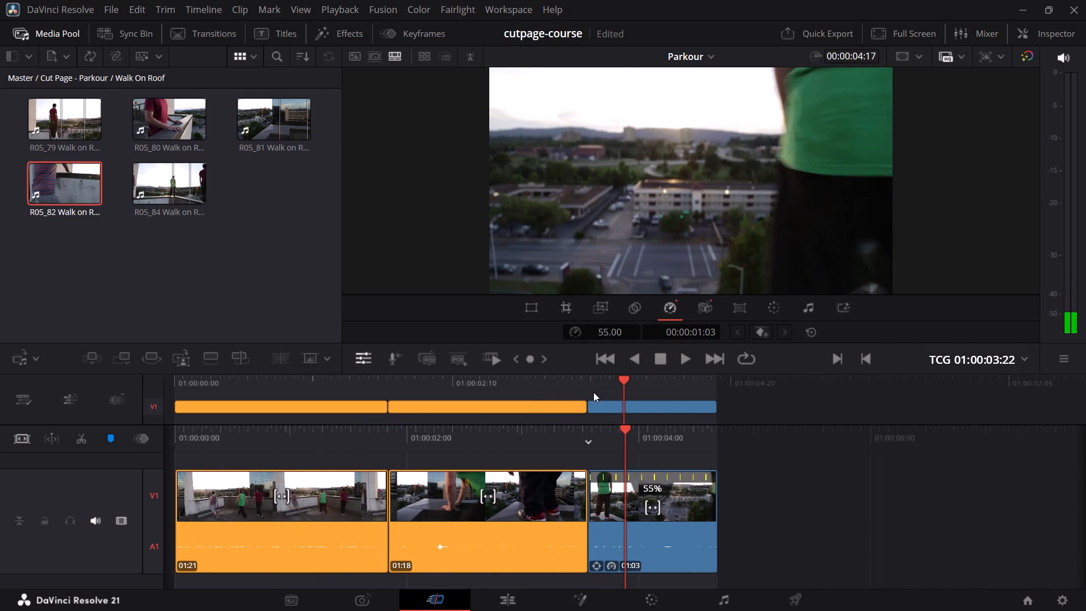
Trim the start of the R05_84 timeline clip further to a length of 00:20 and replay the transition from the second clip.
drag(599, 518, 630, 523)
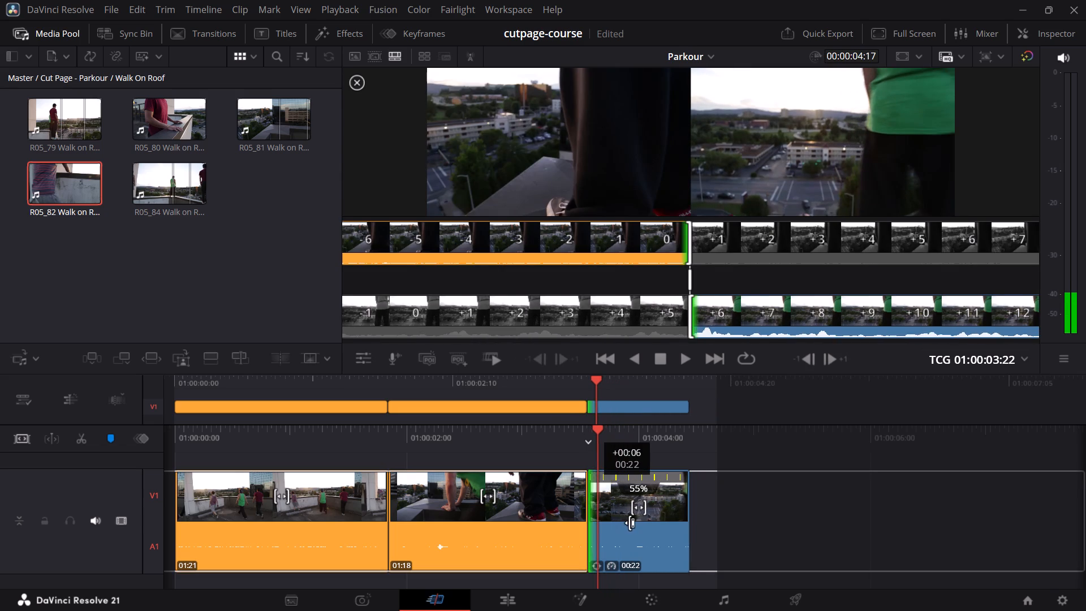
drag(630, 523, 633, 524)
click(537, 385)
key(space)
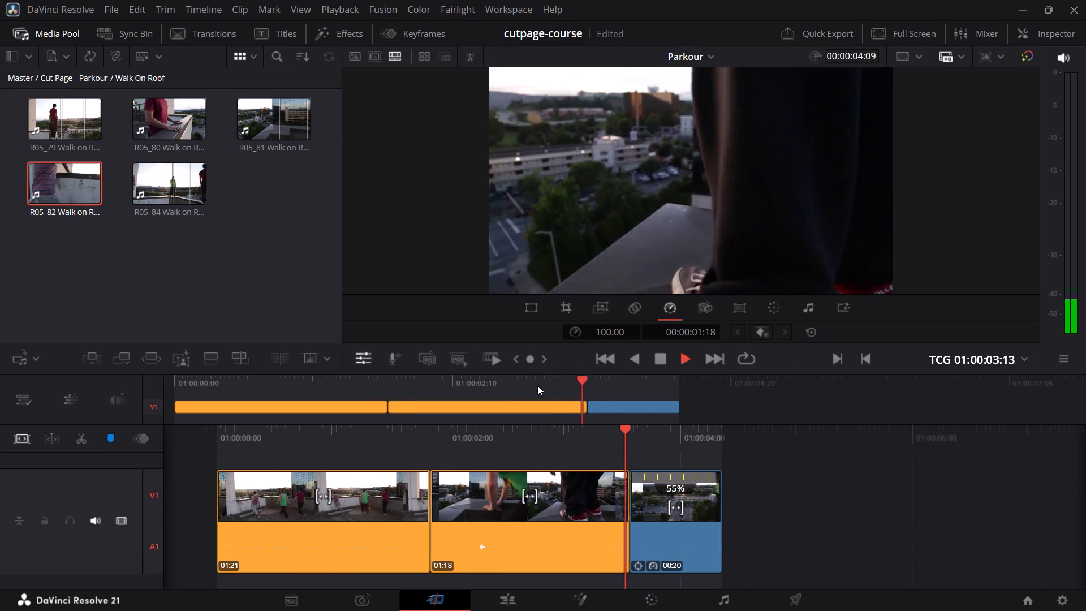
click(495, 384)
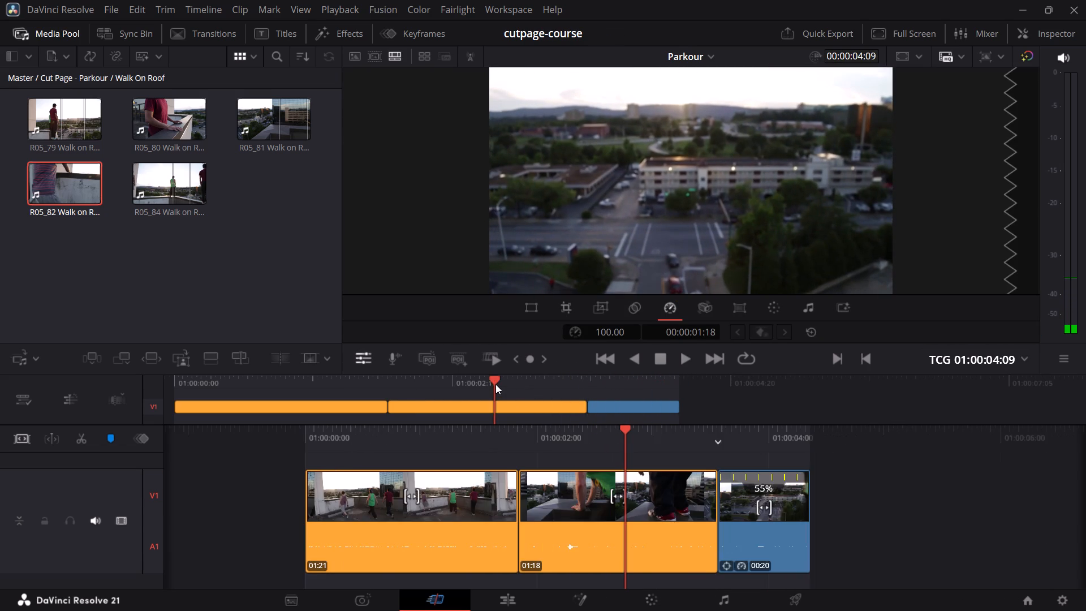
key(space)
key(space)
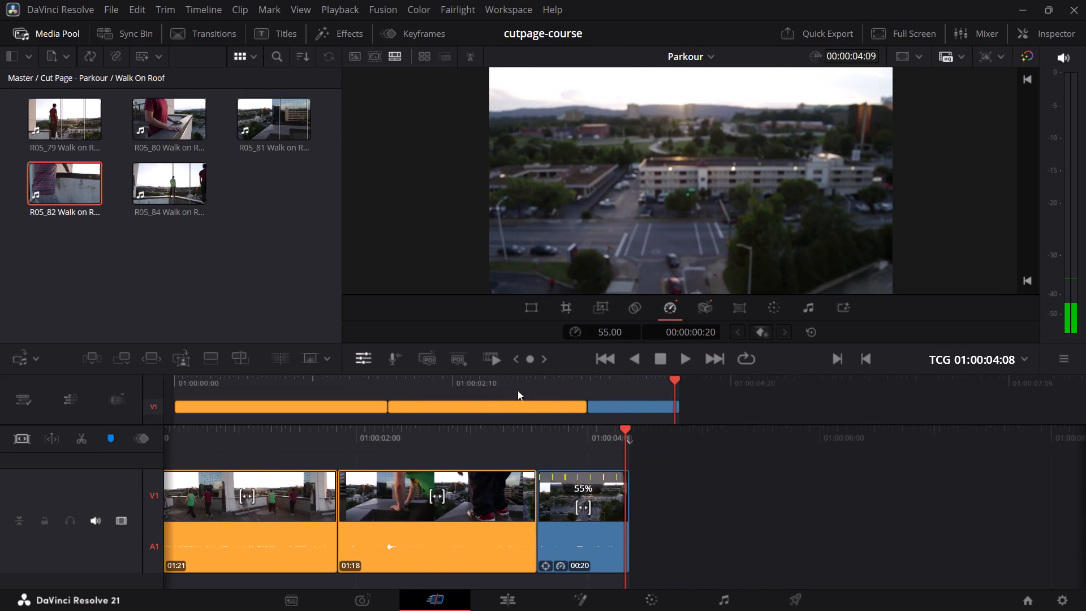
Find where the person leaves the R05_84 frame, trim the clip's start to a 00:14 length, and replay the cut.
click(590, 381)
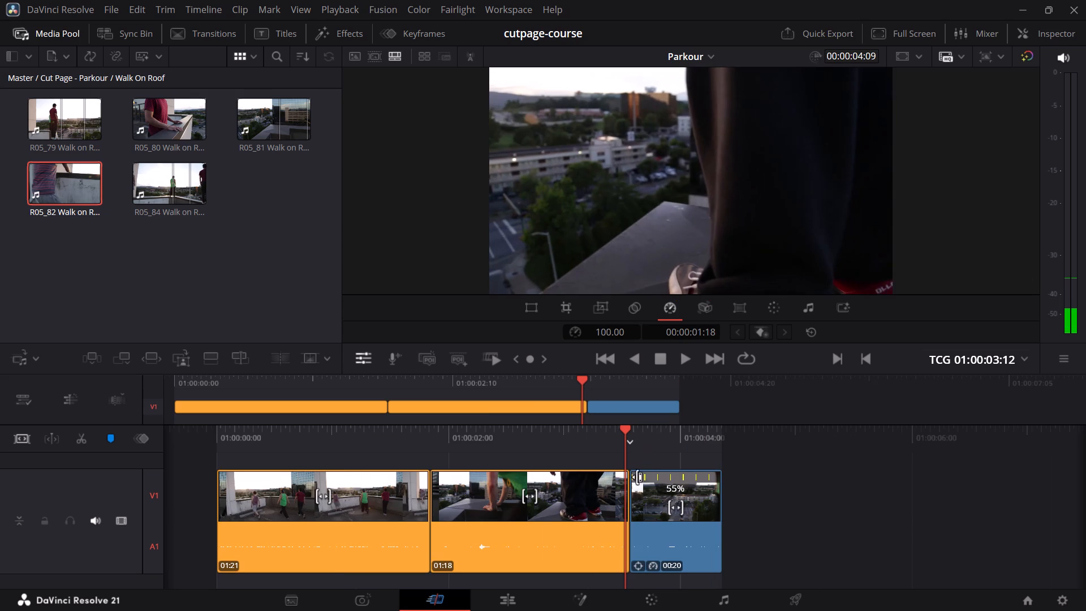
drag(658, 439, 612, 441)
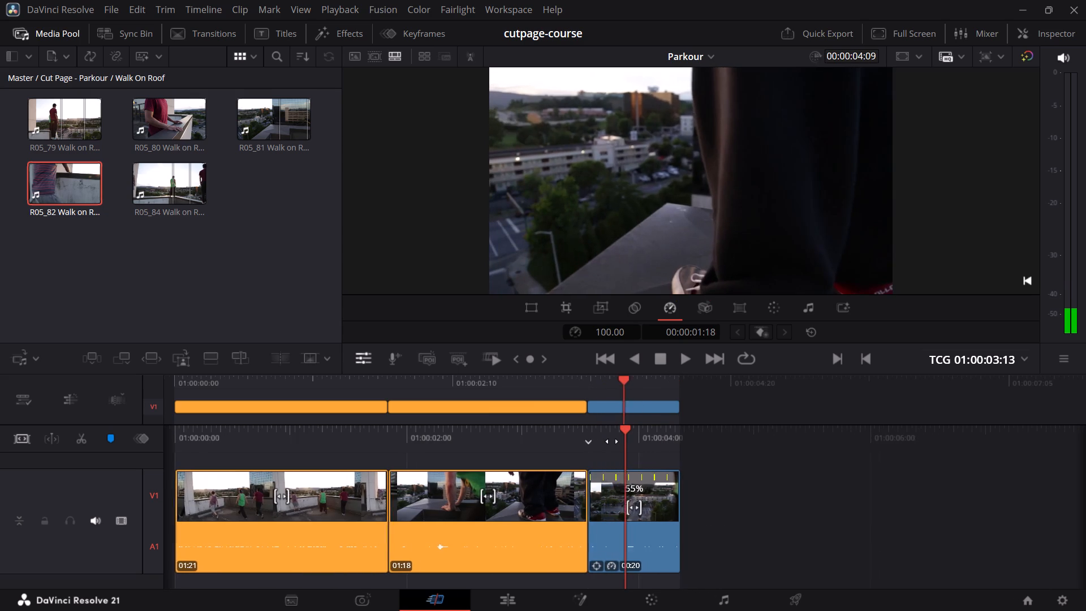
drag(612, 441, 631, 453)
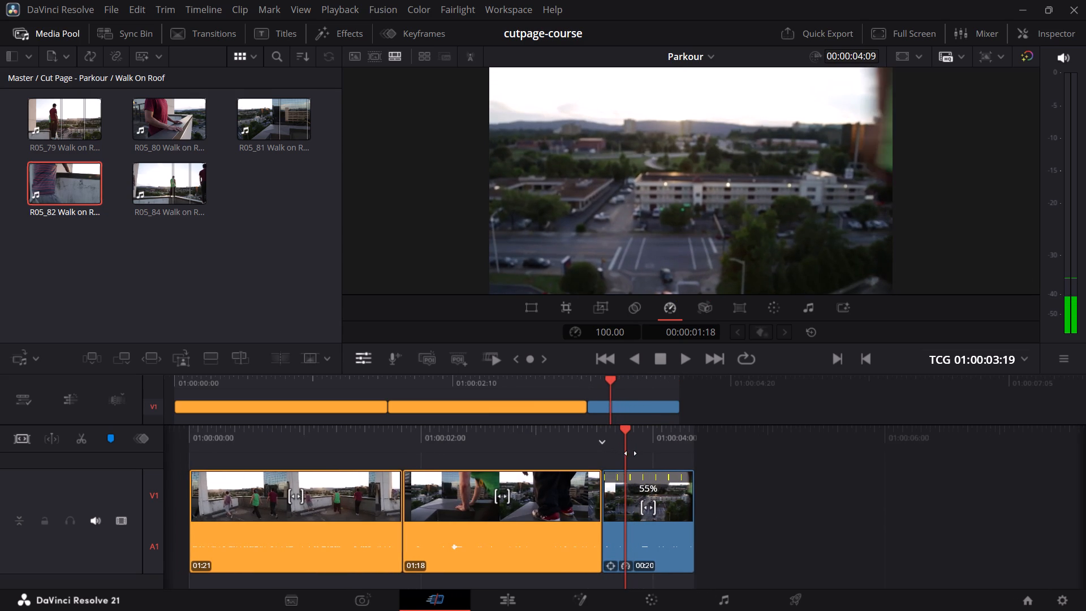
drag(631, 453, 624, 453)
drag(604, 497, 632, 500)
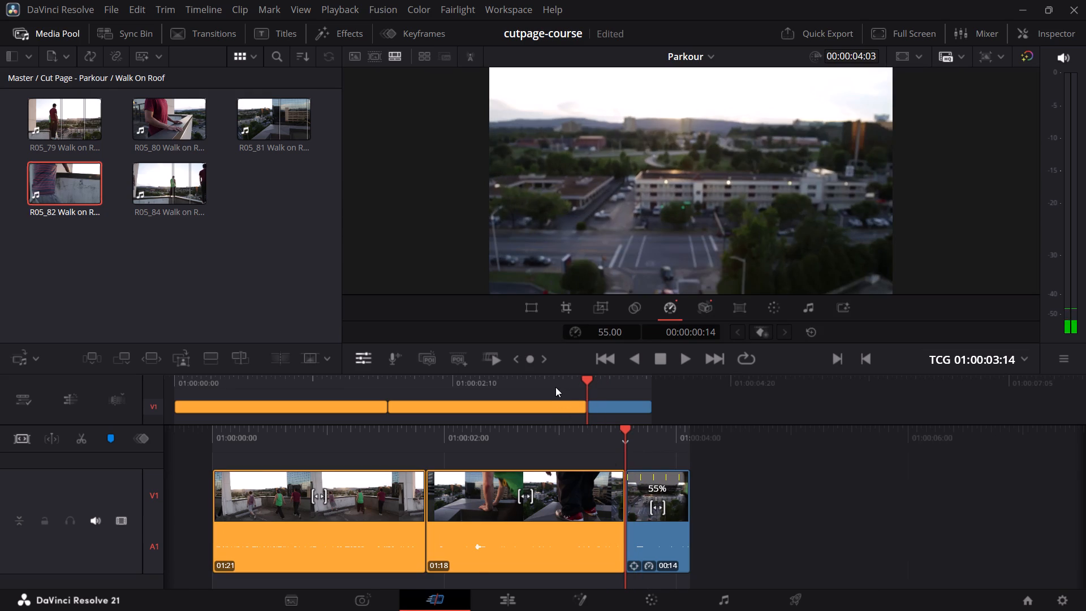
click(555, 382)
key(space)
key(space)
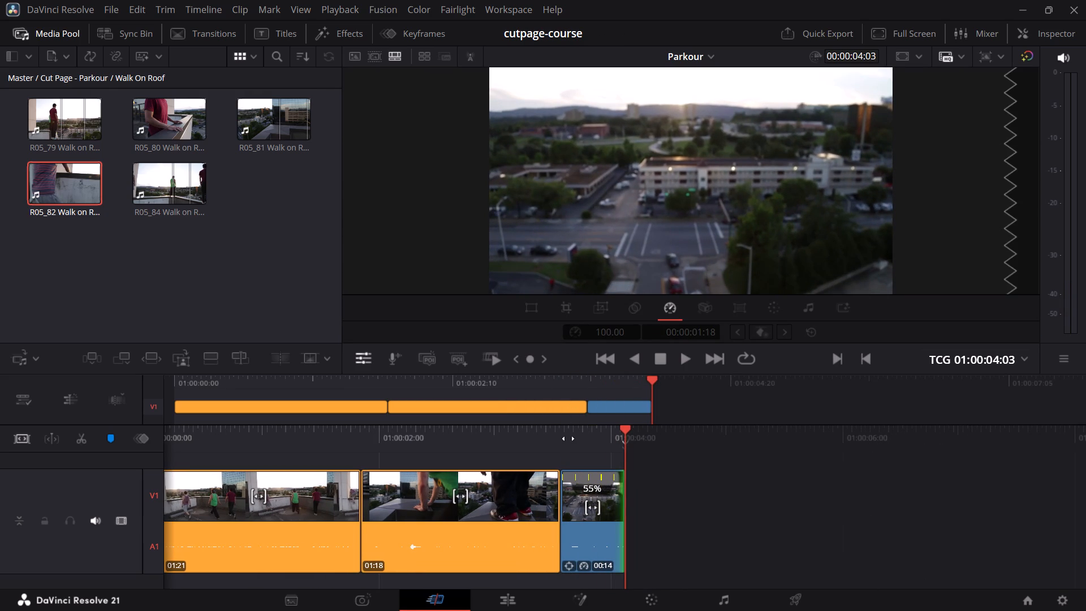
Delete the R05_84 clip from the end of the Parkour timeline.
click(594, 411)
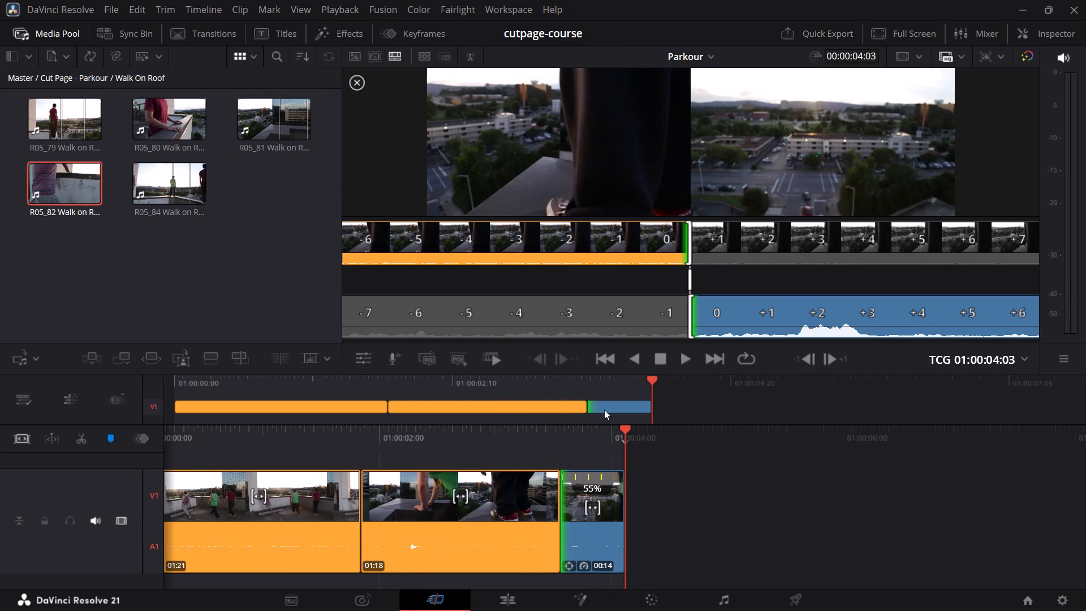
click(609, 406)
key(BackSpace)
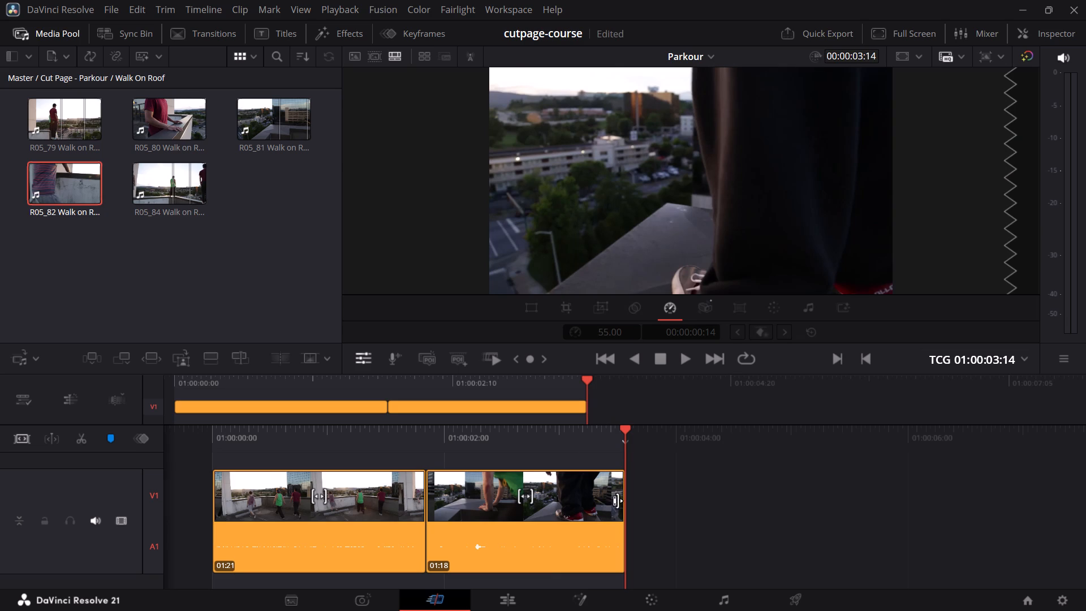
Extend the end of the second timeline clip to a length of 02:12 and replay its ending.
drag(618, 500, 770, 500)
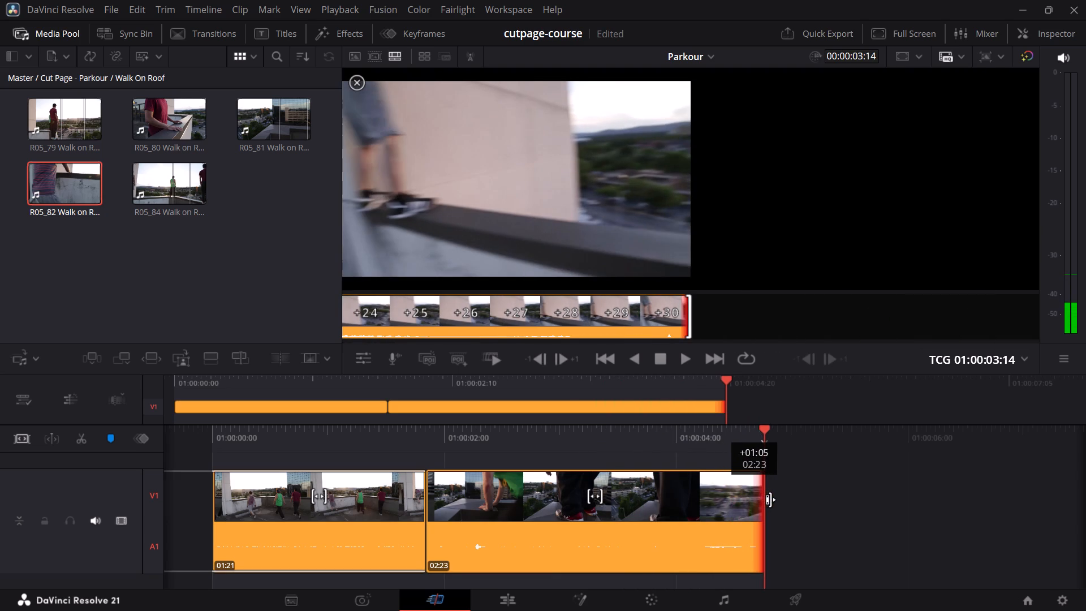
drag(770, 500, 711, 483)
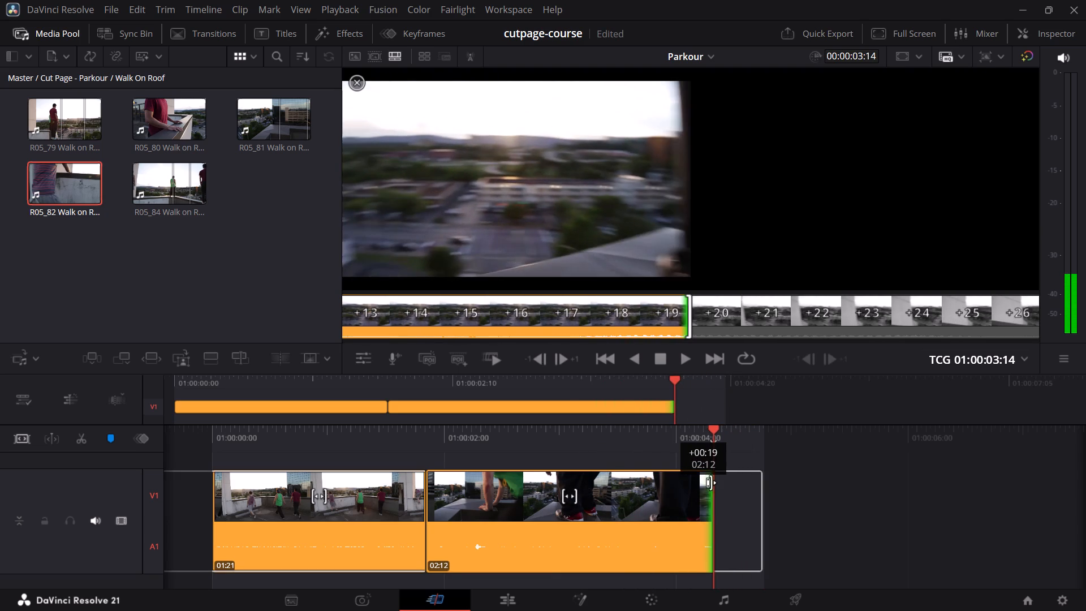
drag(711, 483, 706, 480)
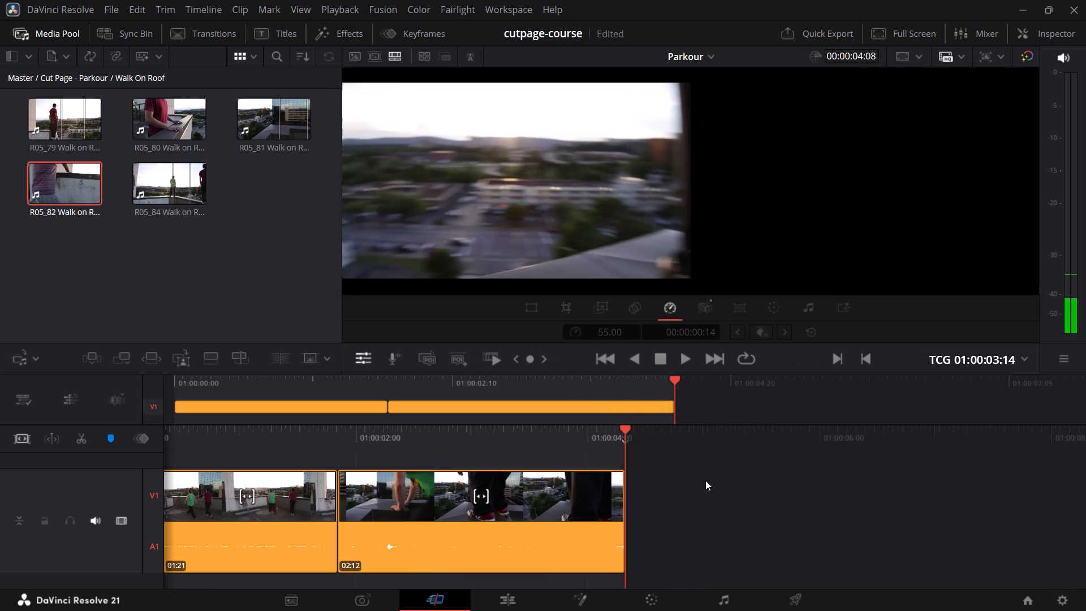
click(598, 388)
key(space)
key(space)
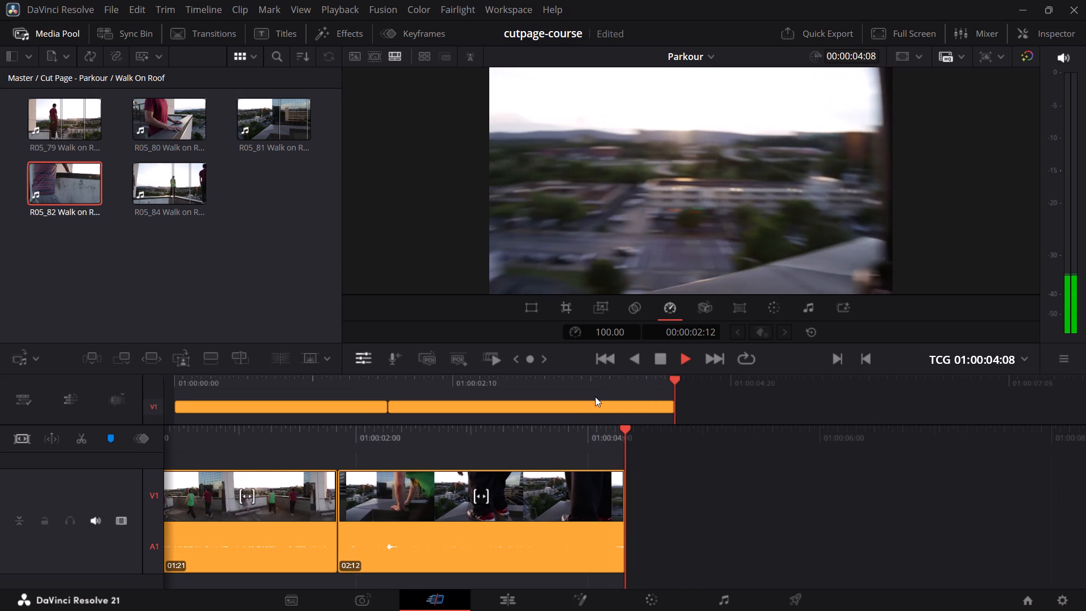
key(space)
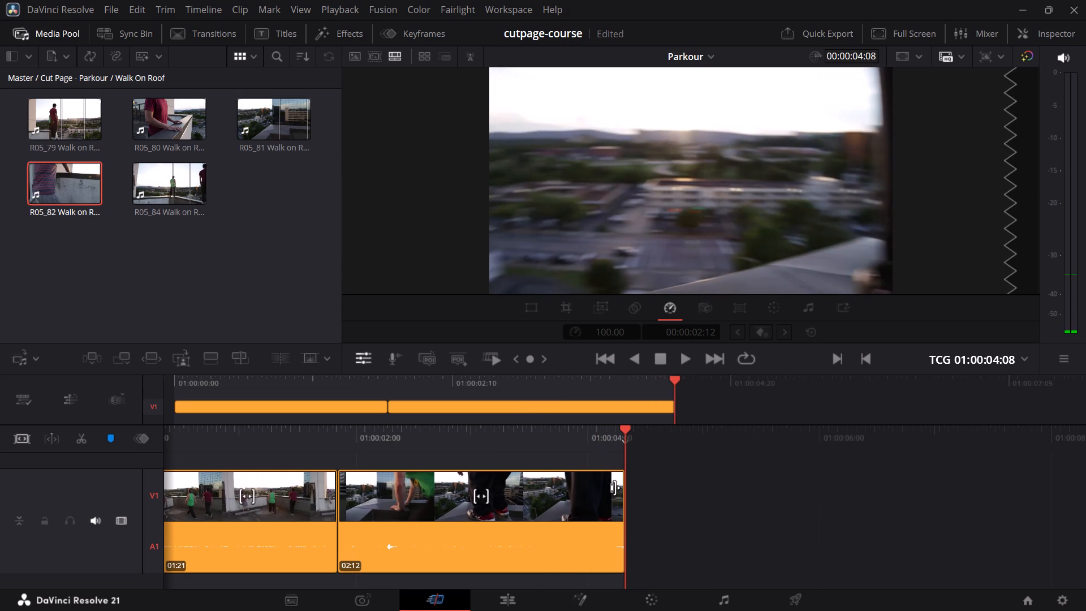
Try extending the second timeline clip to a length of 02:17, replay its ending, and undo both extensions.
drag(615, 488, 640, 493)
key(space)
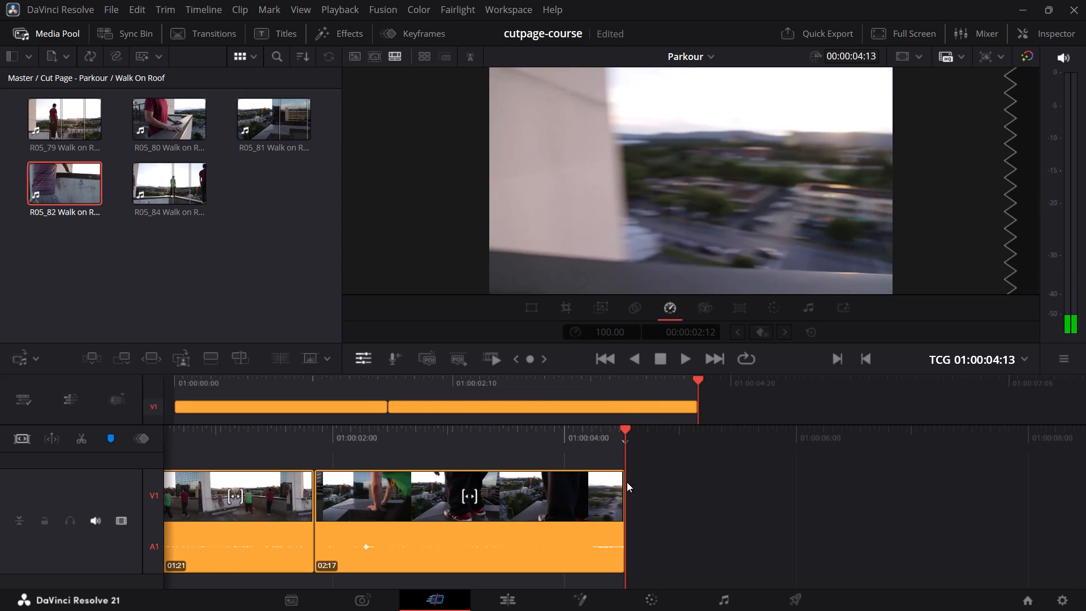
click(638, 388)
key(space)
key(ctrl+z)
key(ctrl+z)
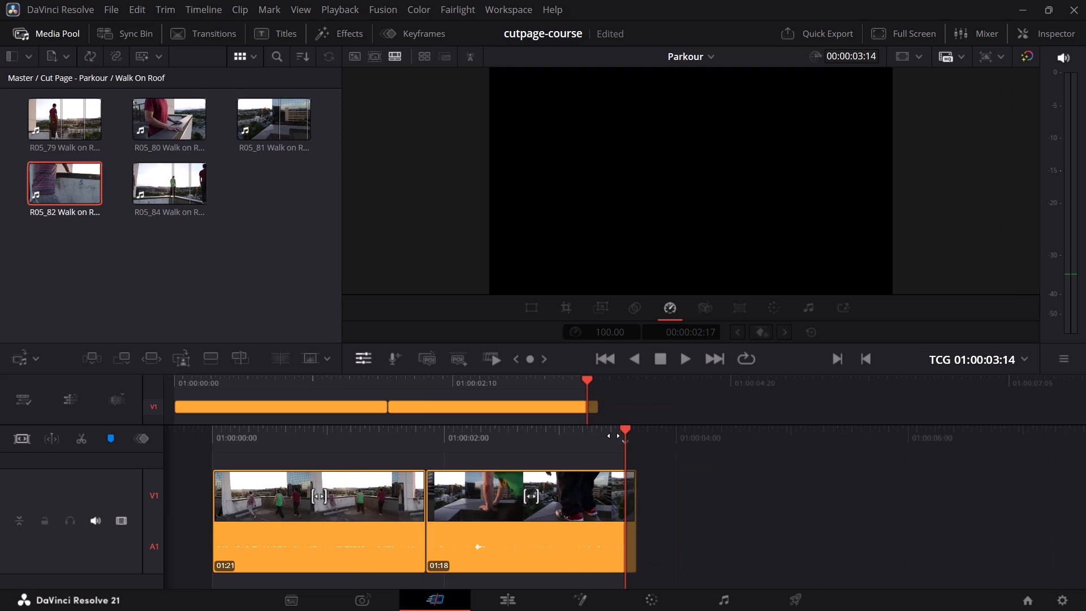
Replay the second timeline clip, and examine the closing section of the R05_80 source footage through to its end at 20:24.
click(450, 386)
key(space)
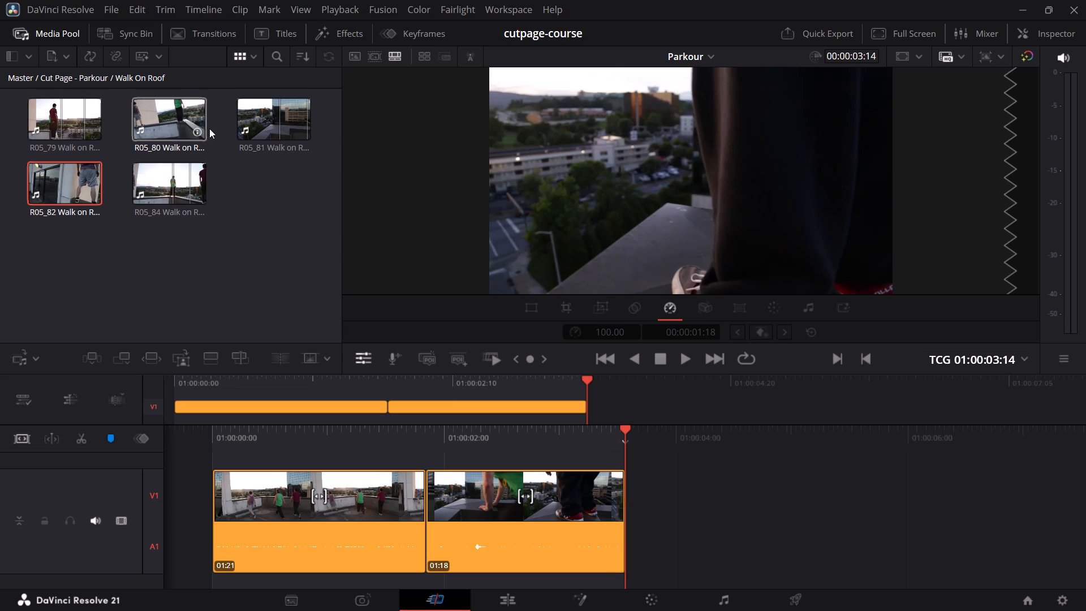
double_click(191, 127)
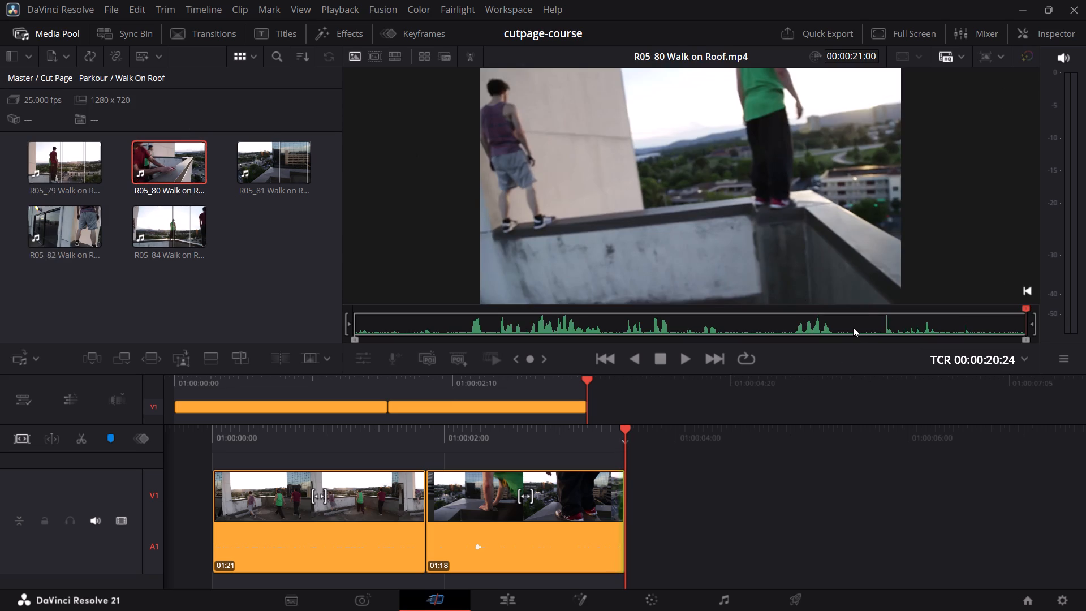
drag(864, 332, 936, 329)
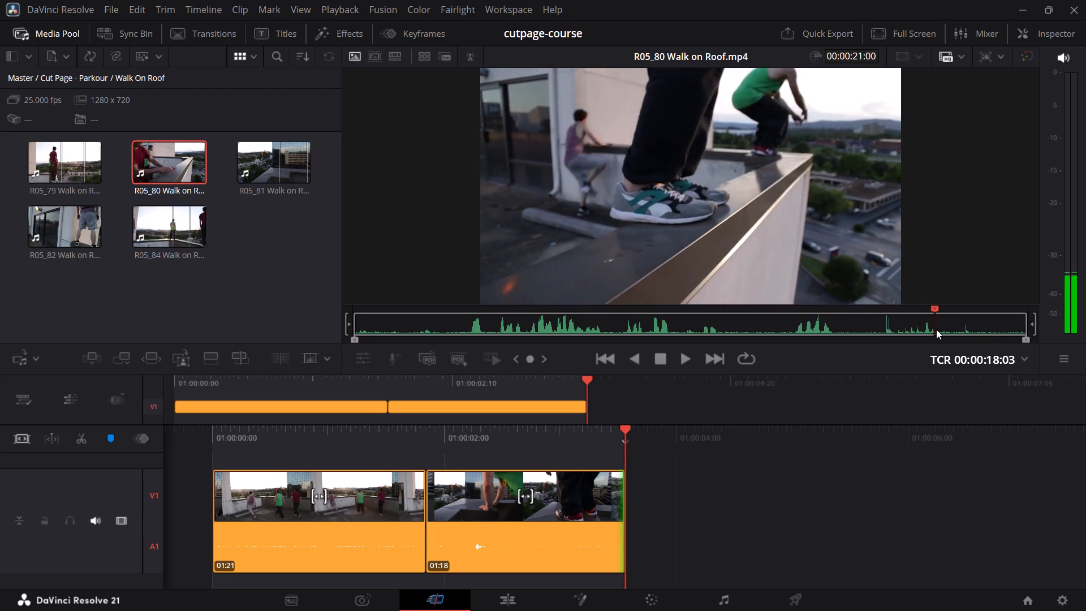
drag(936, 329, 996, 327)
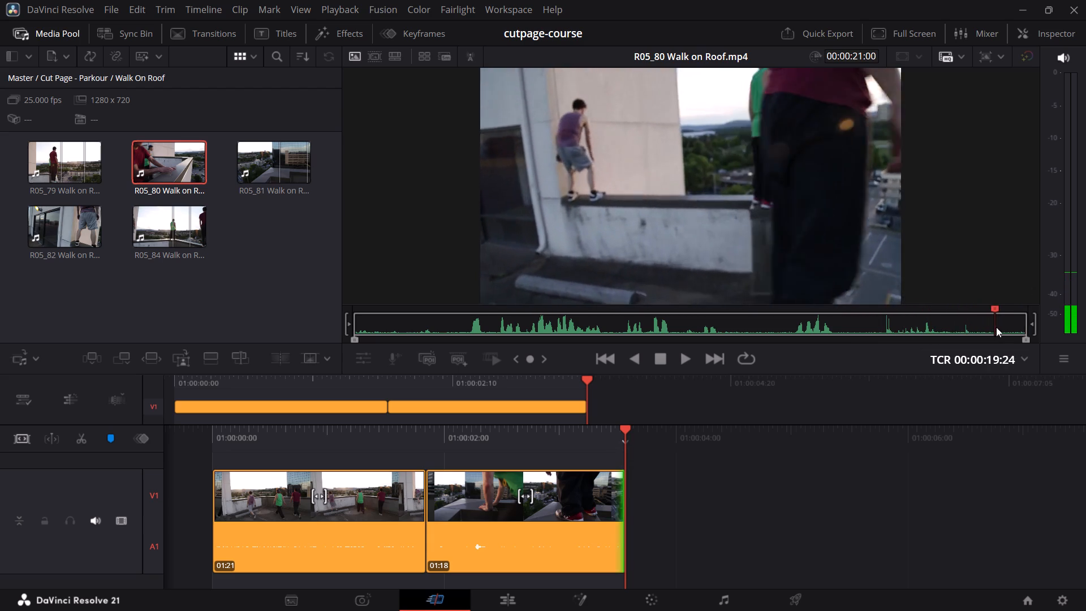
drag(996, 327, 1030, 330)
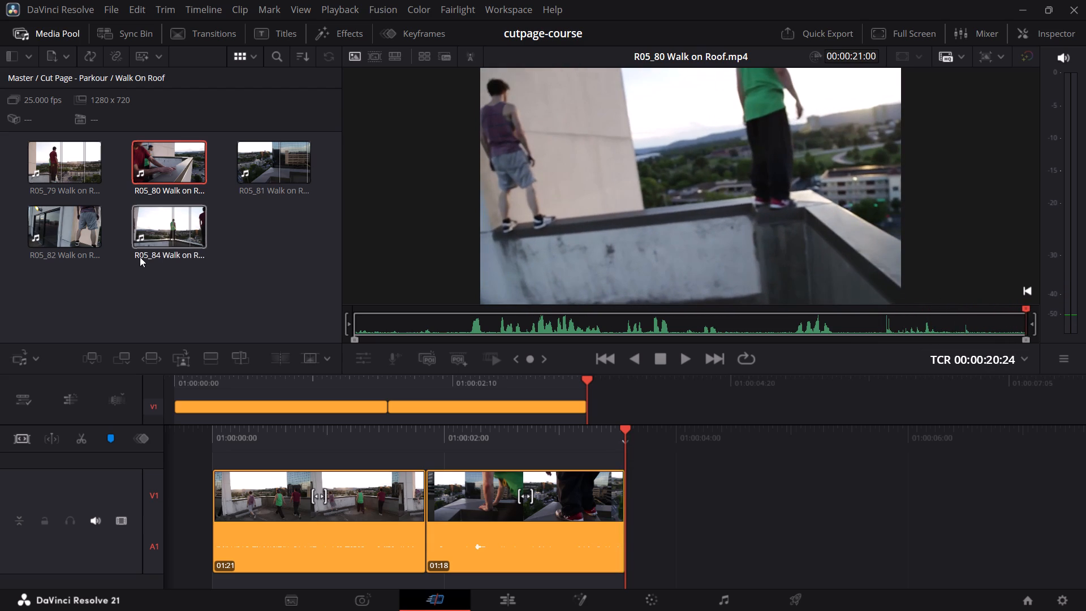
Return to the Parkour timeline and play the two-clip edit from near its beginning.
drag(293, 386, 184, 401)
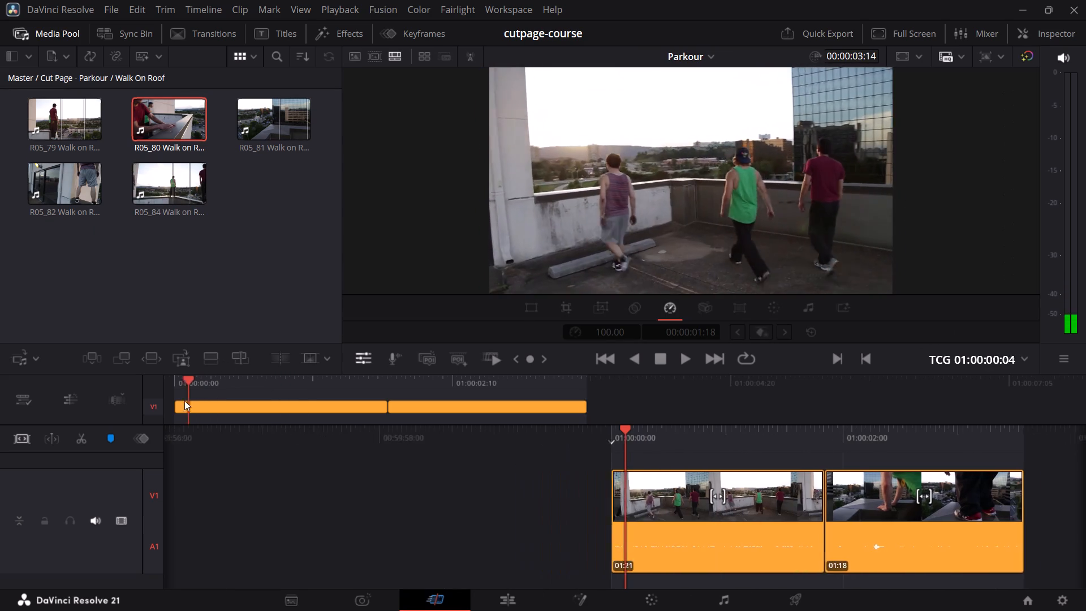
drag(184, 401, 180, 402)
key(space)
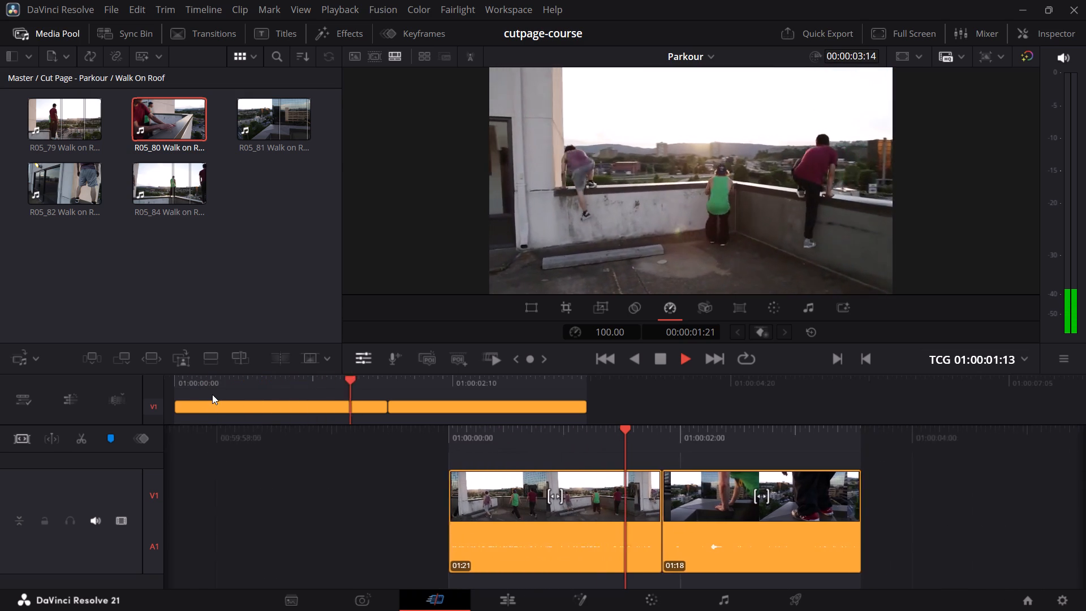
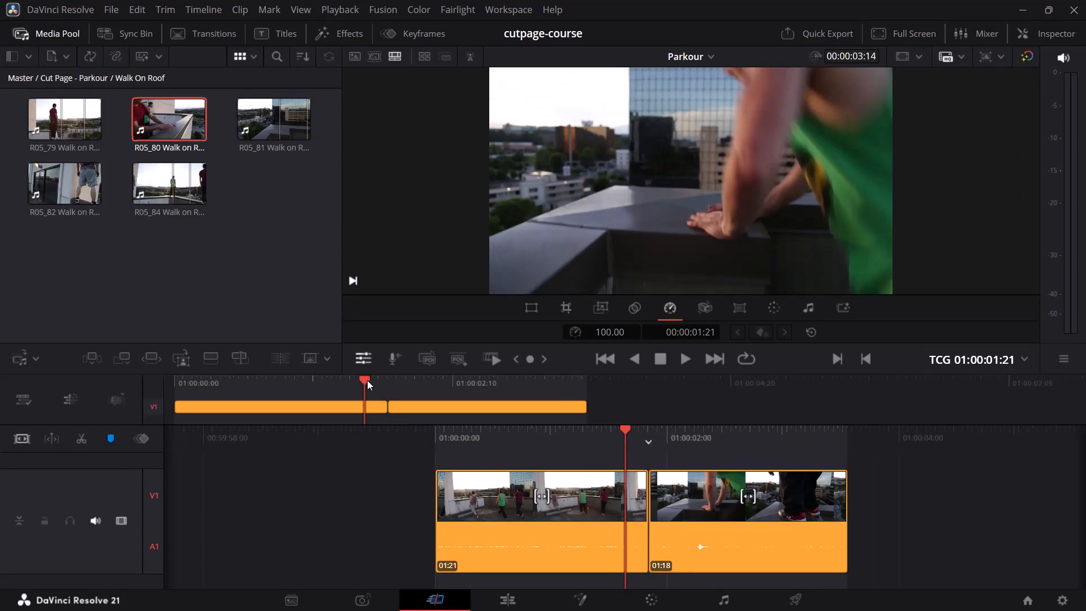
Play the Parkour edit through to the end of the second clip.
key(space)
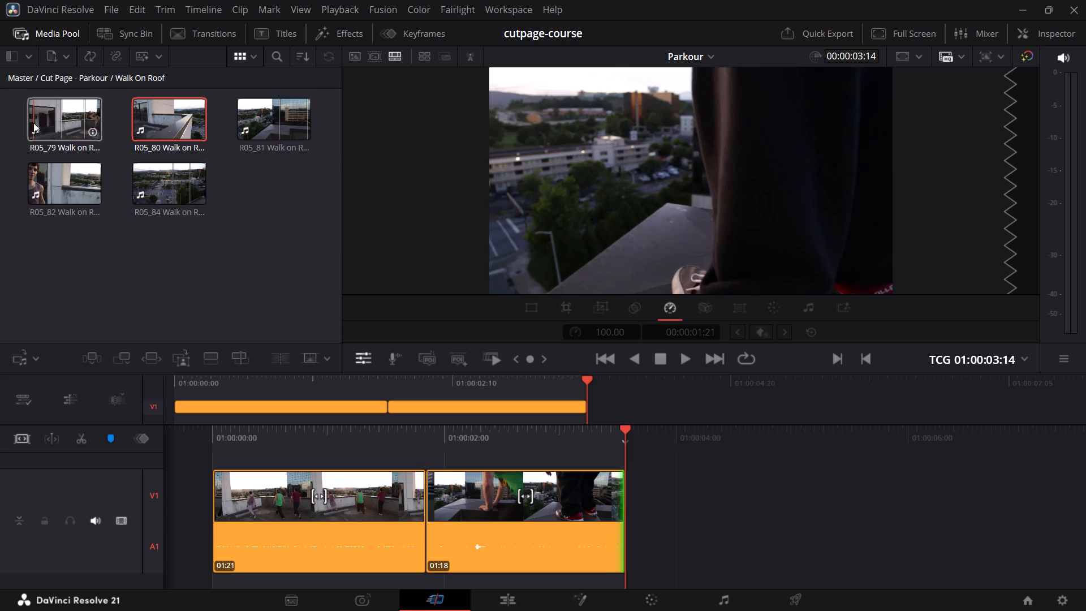
Open the R05_79 source clip and examine its closing section after about 08:23, where the men stand up on the roof ledge.
click(93, 123)
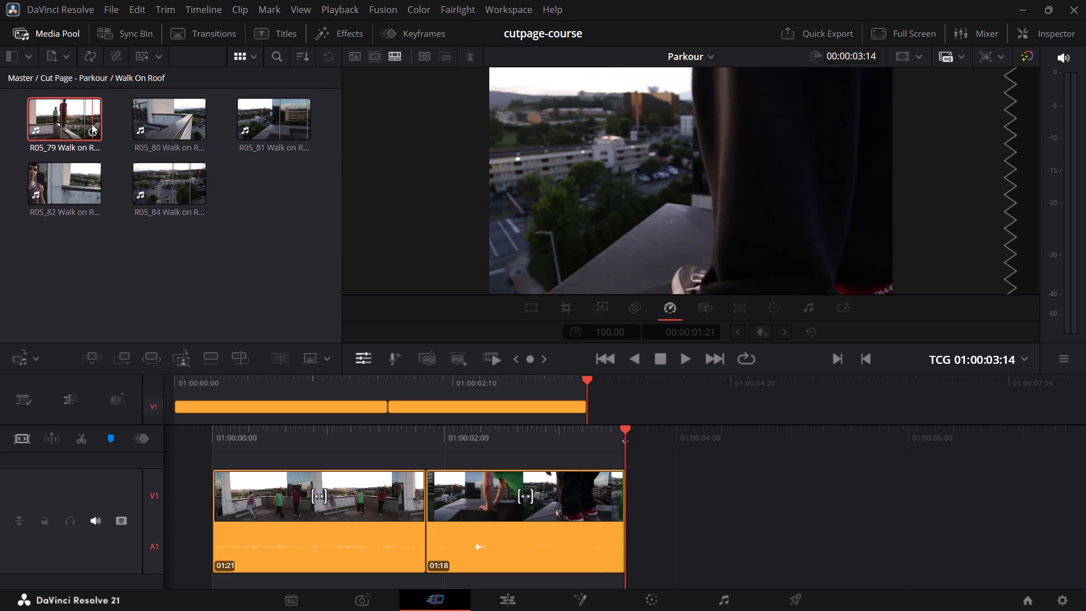
double_click(90, 118)
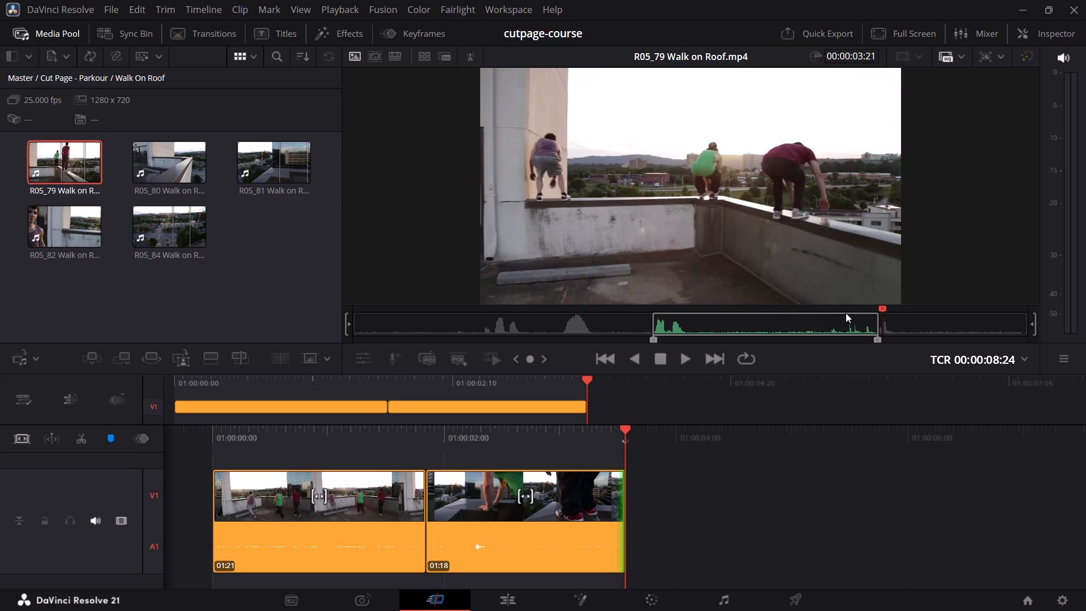
drag(884, 307, 910, 312)
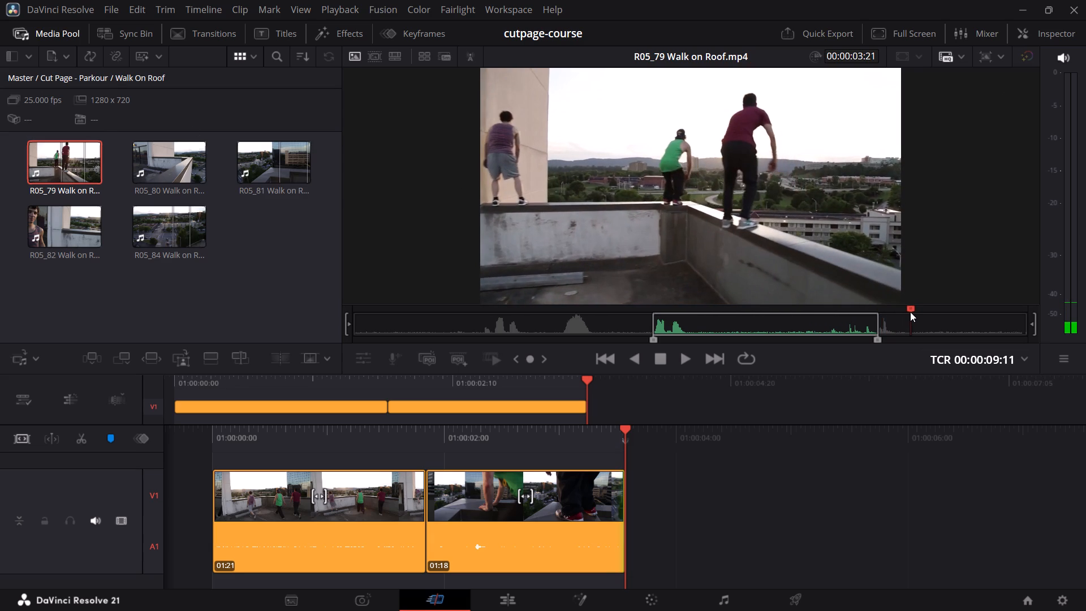
drag(910, 312, 940, 317)
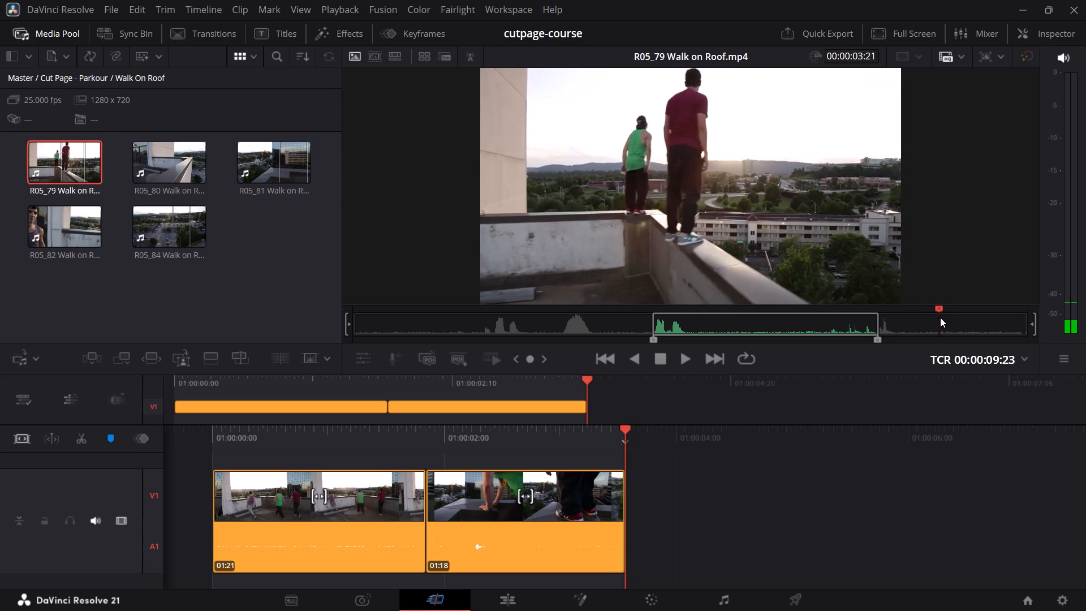
drag(940, 317, 952, 321)
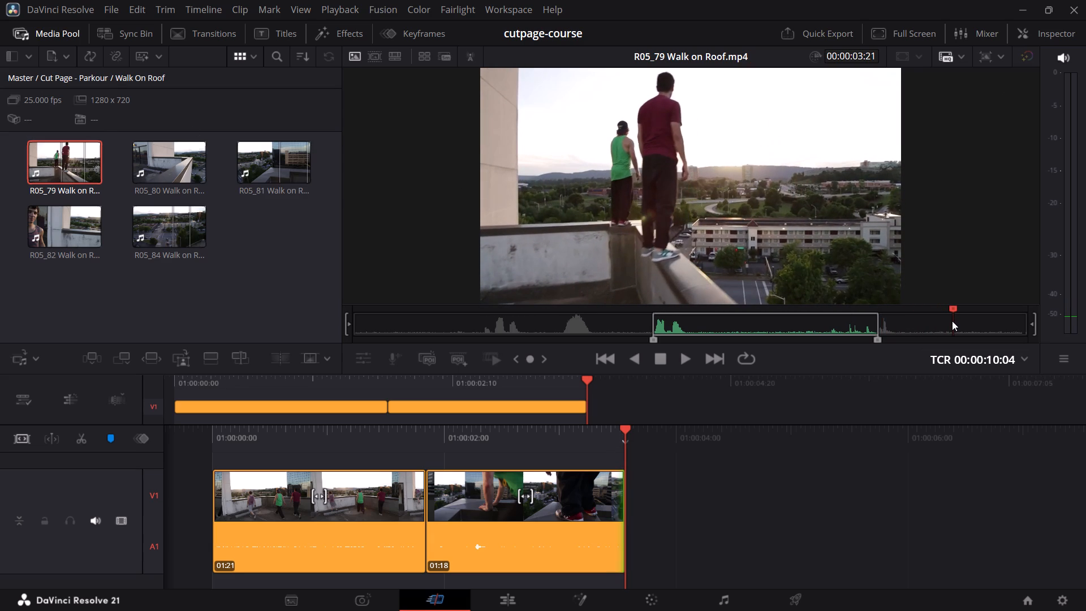
drag(952, 321, 1002, 332)
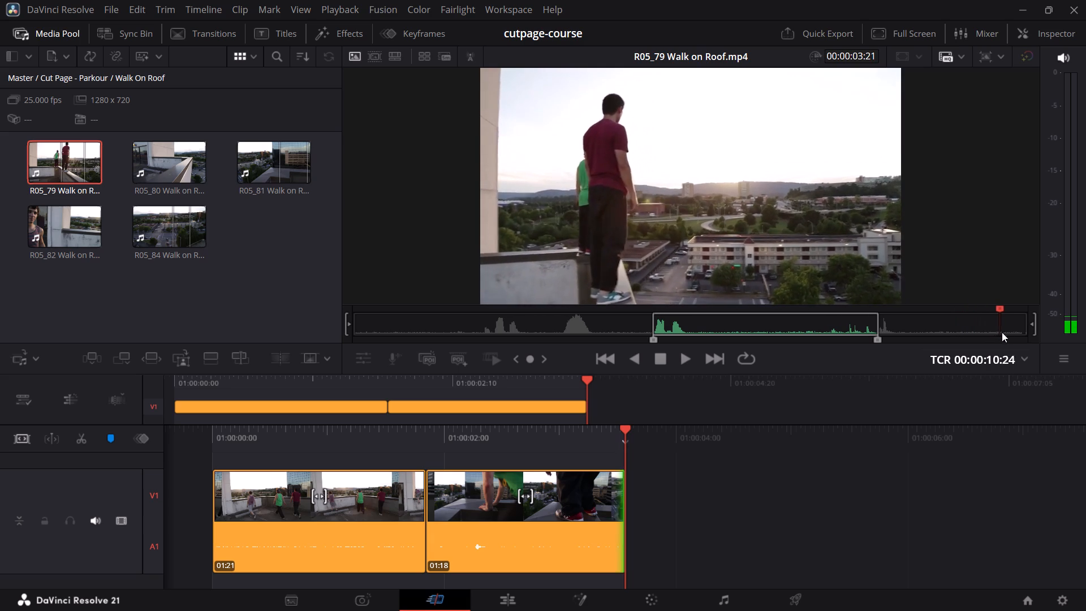
drag(1002, 332, 887, 327)
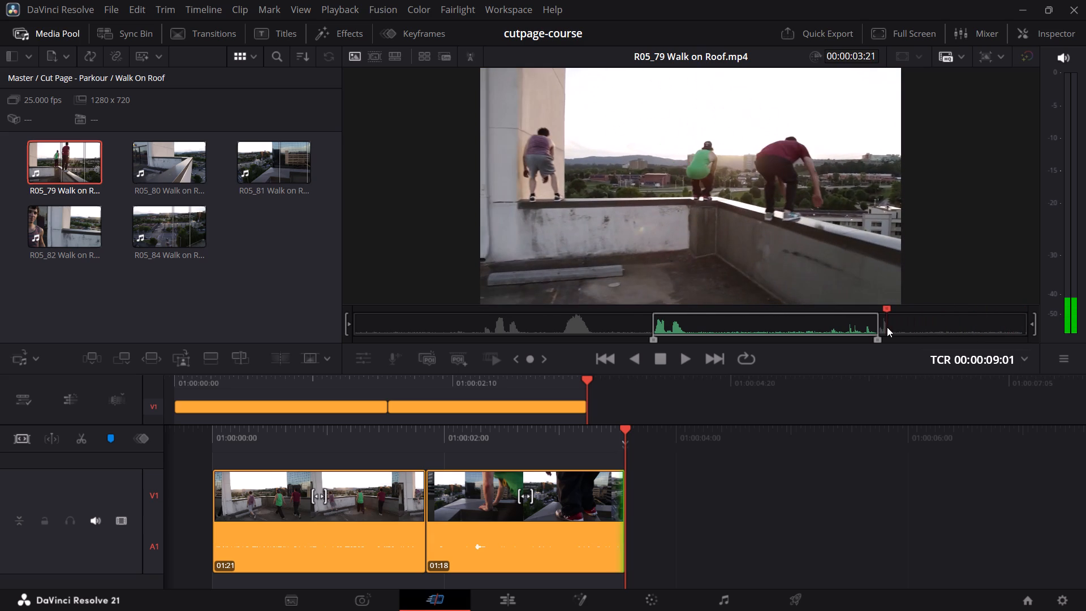
drag(887, 327, 881, 330)
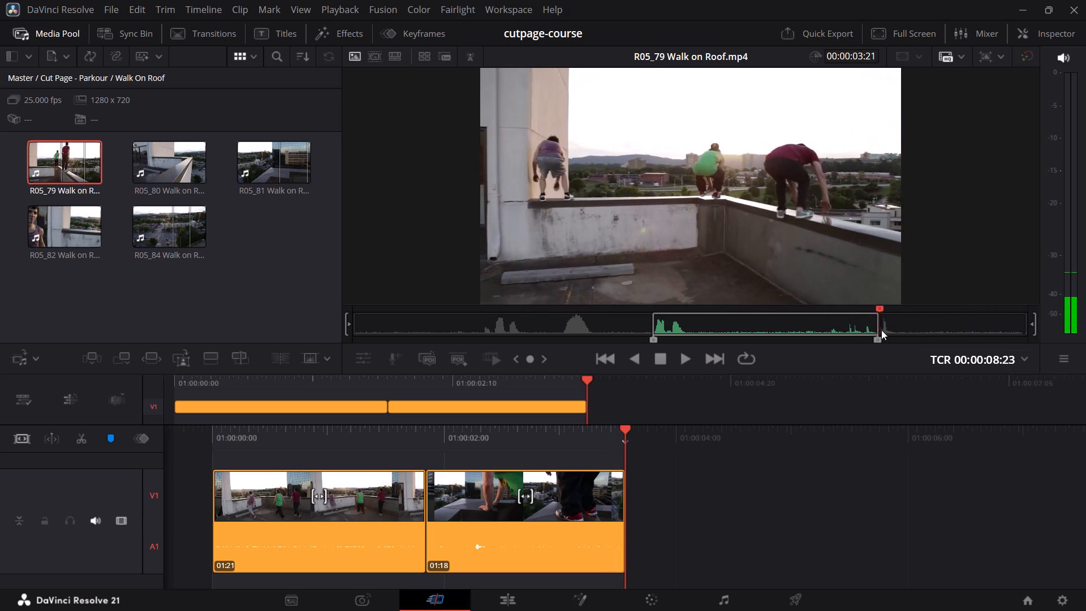
drag(881, 330, 895, 330)
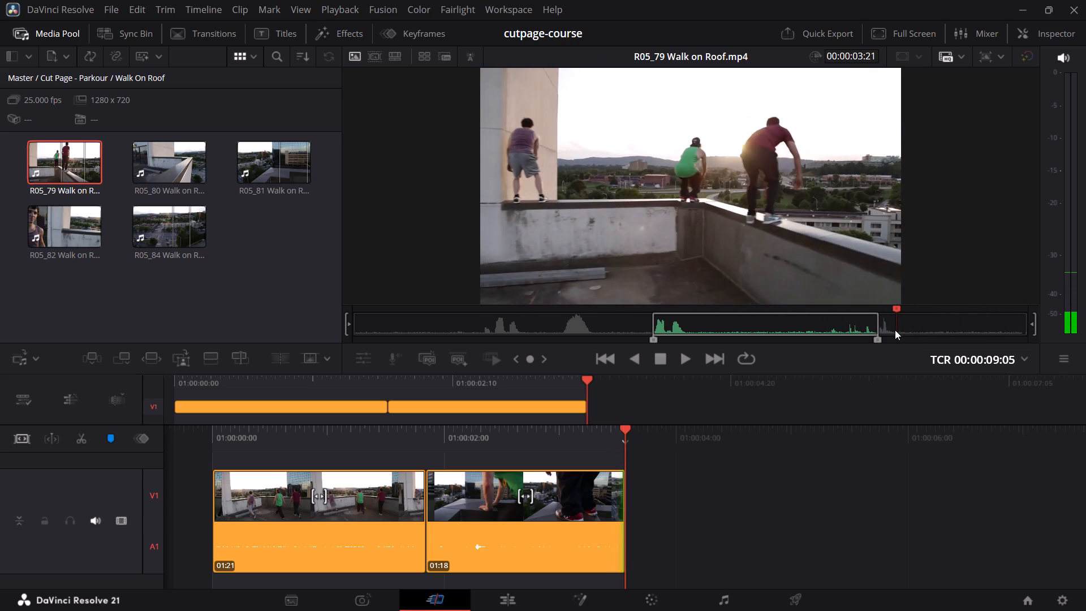
drag(895, 330, 926, 328)
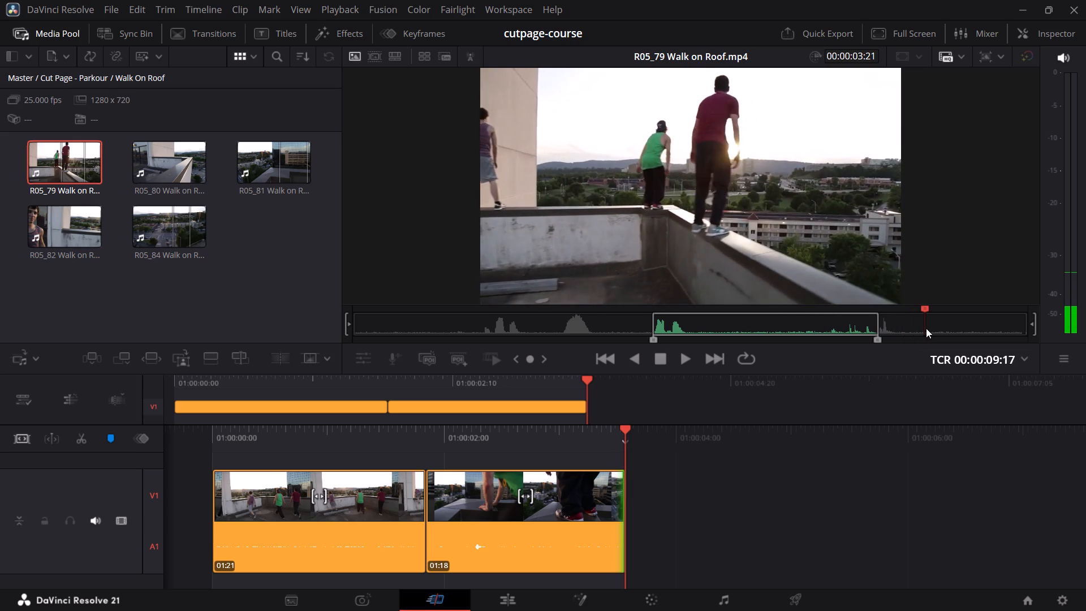
drag(926, 328, 909, 326)
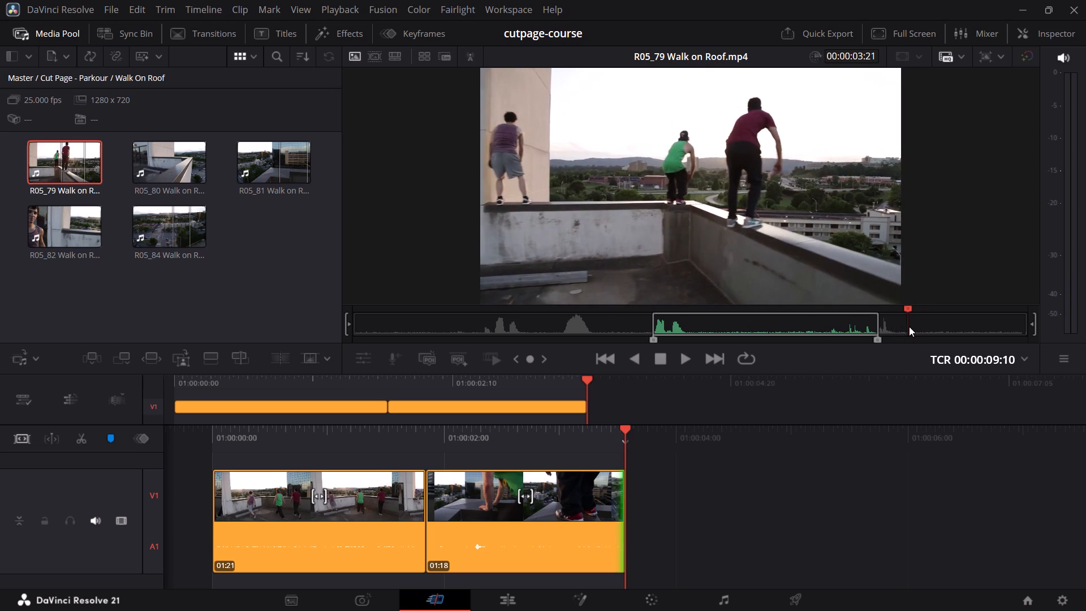
drag(909, 326, 958, 321)
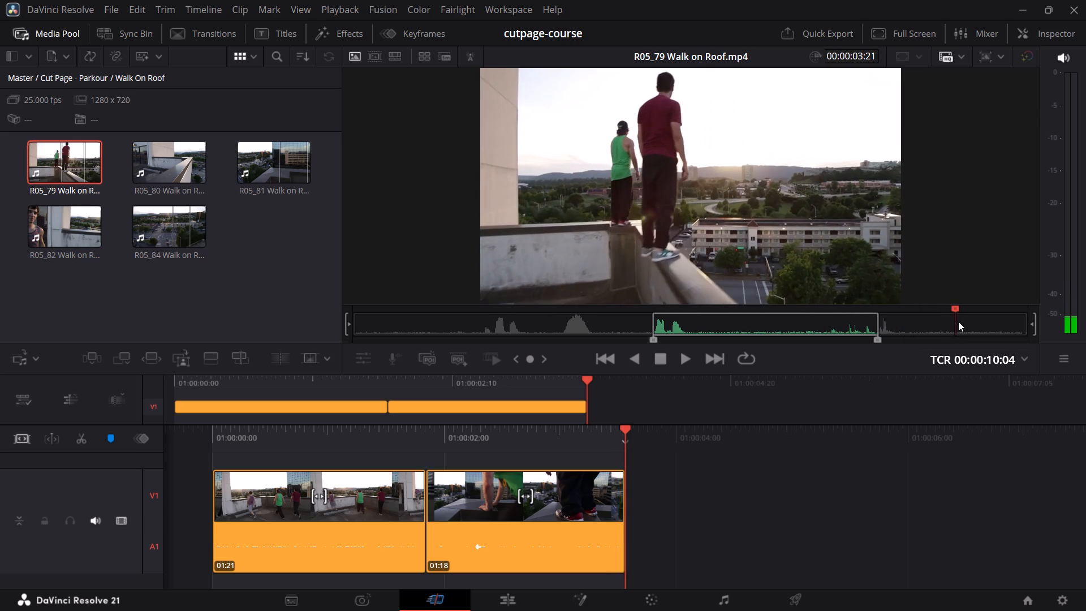
Mark an In point at 10:02 in the R05_79 source clip and play the marked closing section.
drag(958, 321, 947, 324)
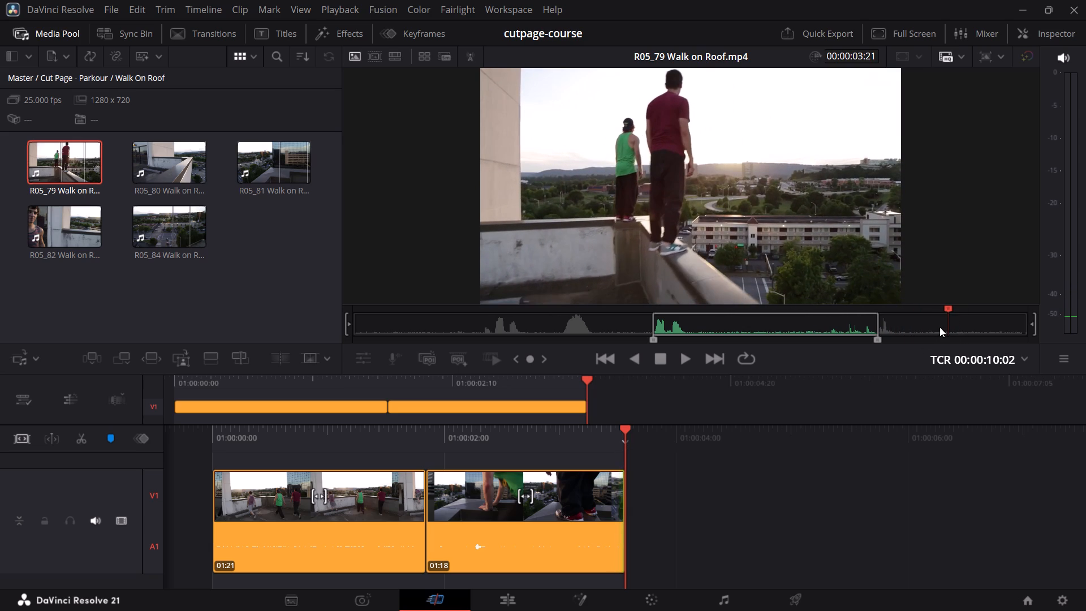
key(i)
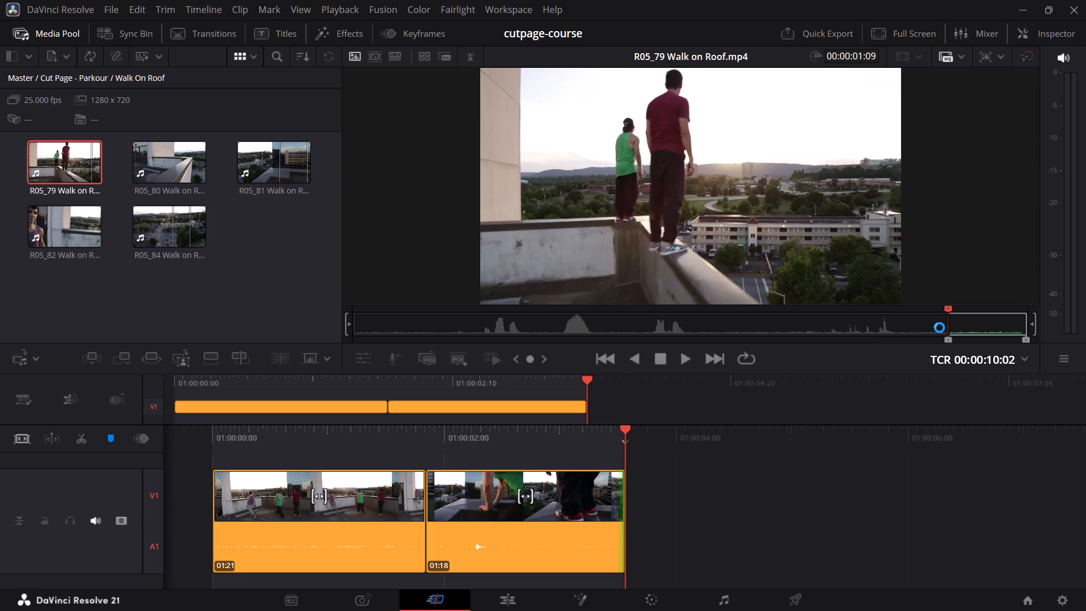
key(space)
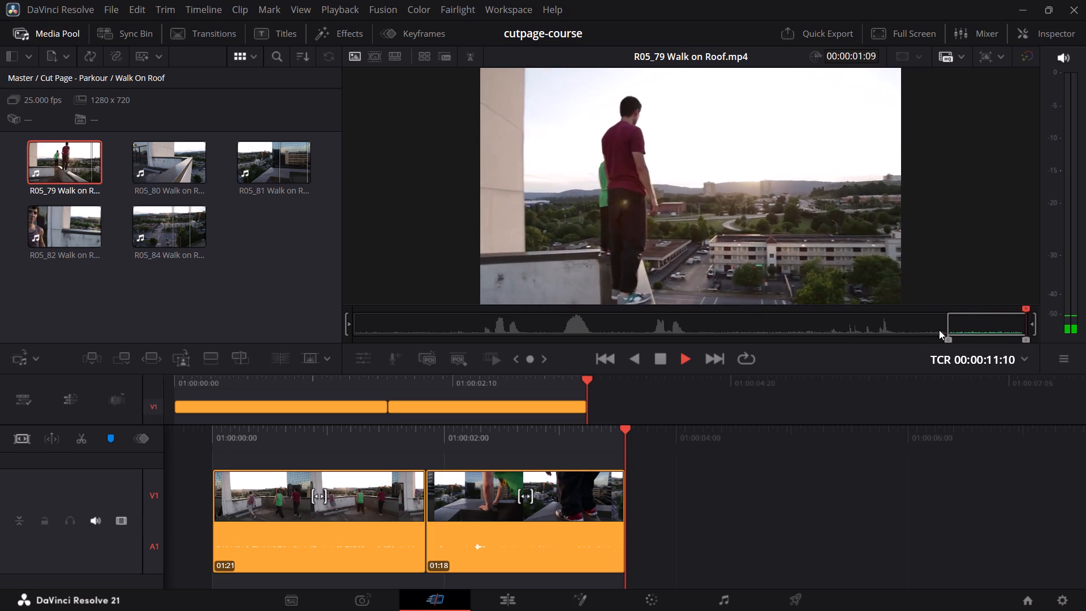
key(space)
key(space)
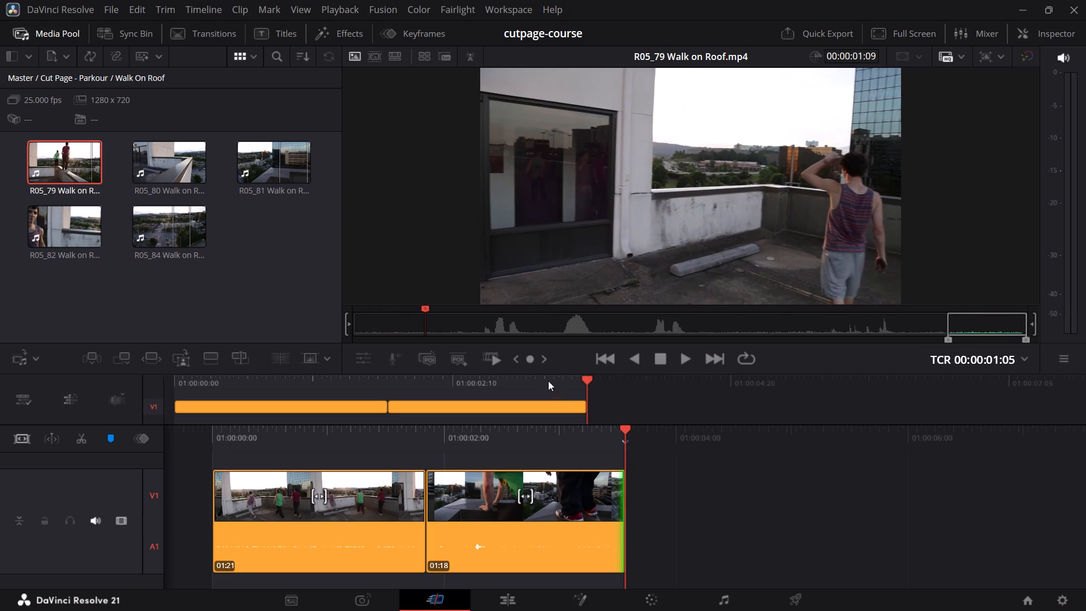
Trim the end of the second timeline clip back to 01:00:03:04, giving it a length of 01:08.
drag(552, 377, 420, 391)
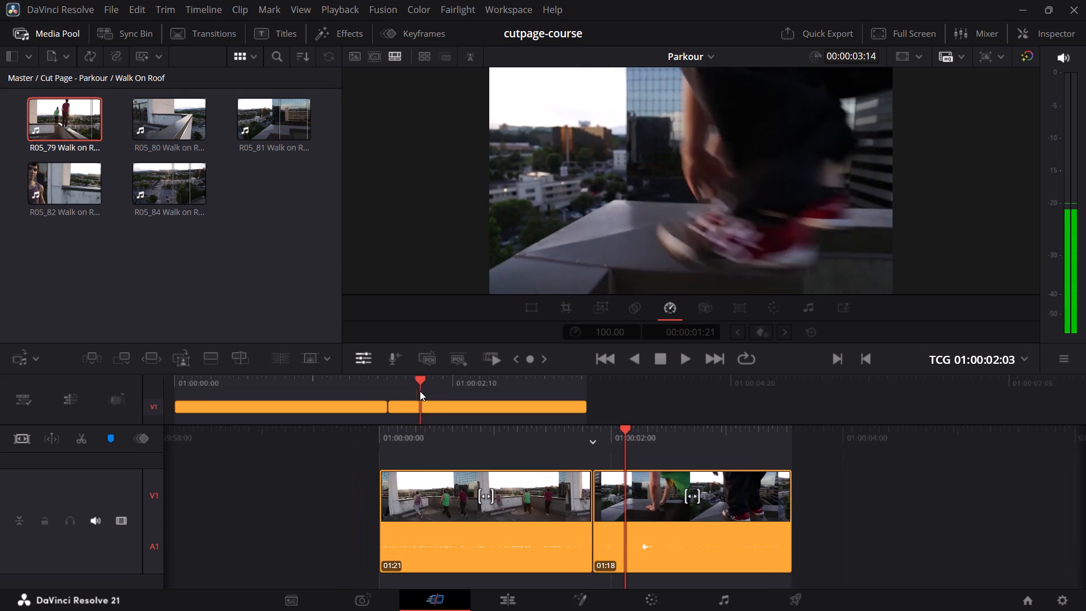
drag(420, 391, 524, 409)
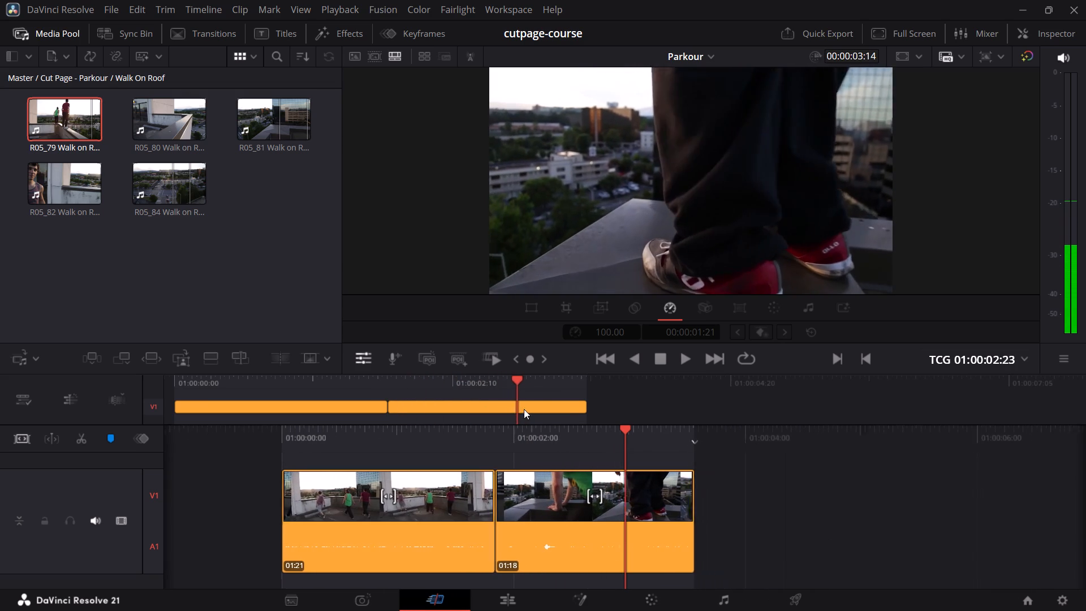
drag(524, 409, 541, 412)
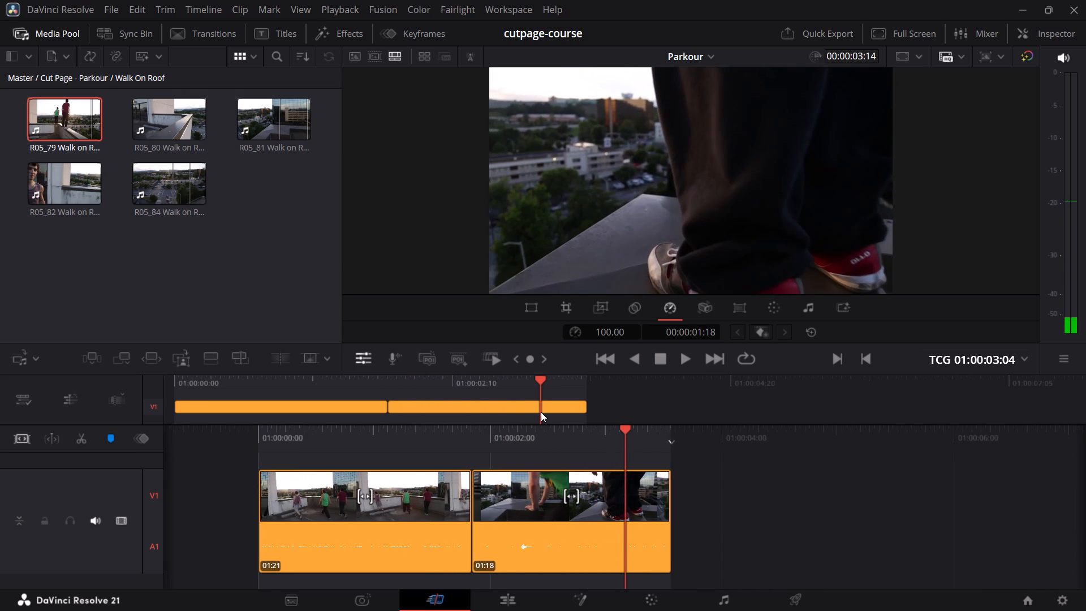
drag(663, 496, 639, 497)
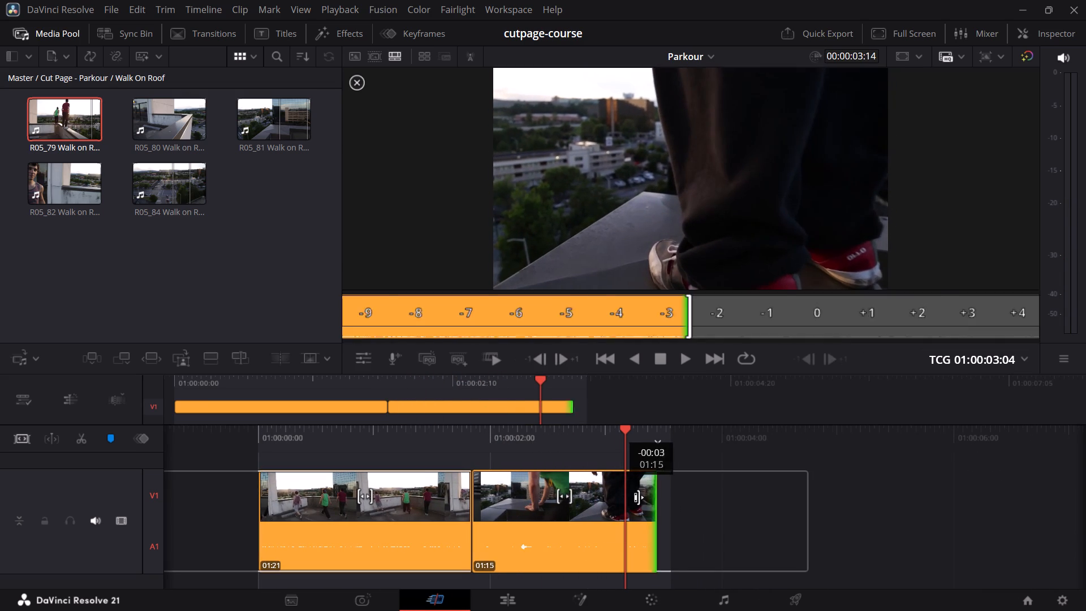
drag(639, 497, 618, 505)
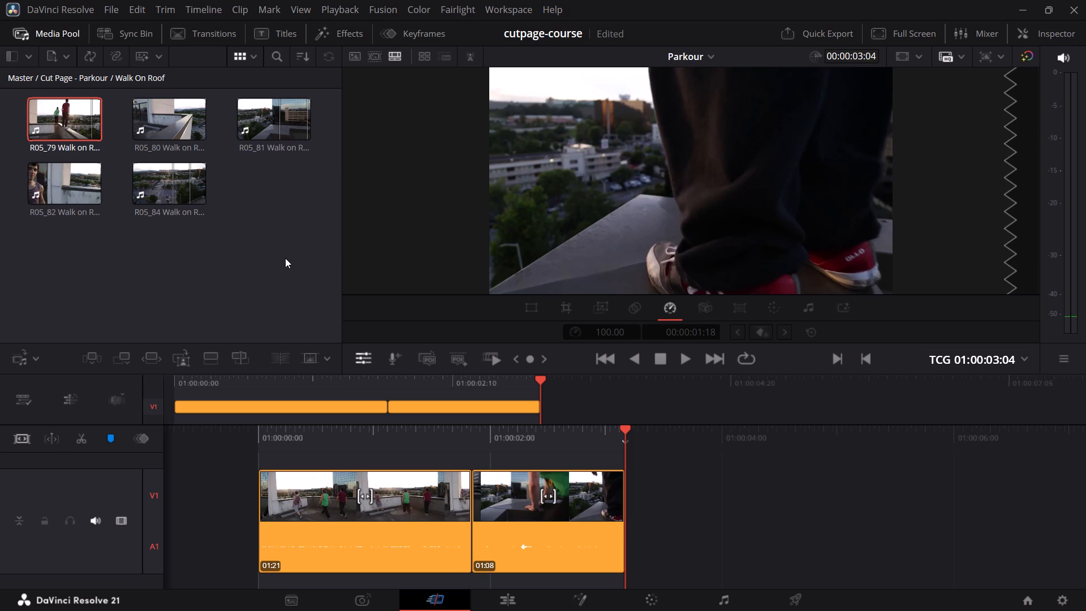
Append the marked closing section of R05_79 to the end of the Parkour timeline as the third clip.
key(q)
key(shift+F12)
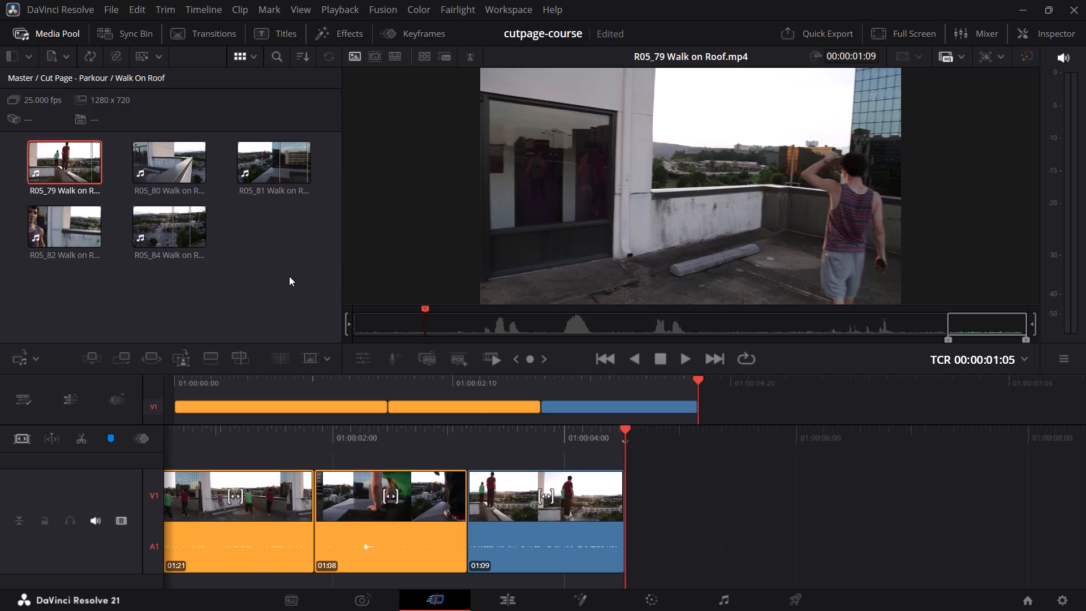
Play across the cut from the second to the third timeline clip twice to judge the transition.
click(476, 384)
key(space)
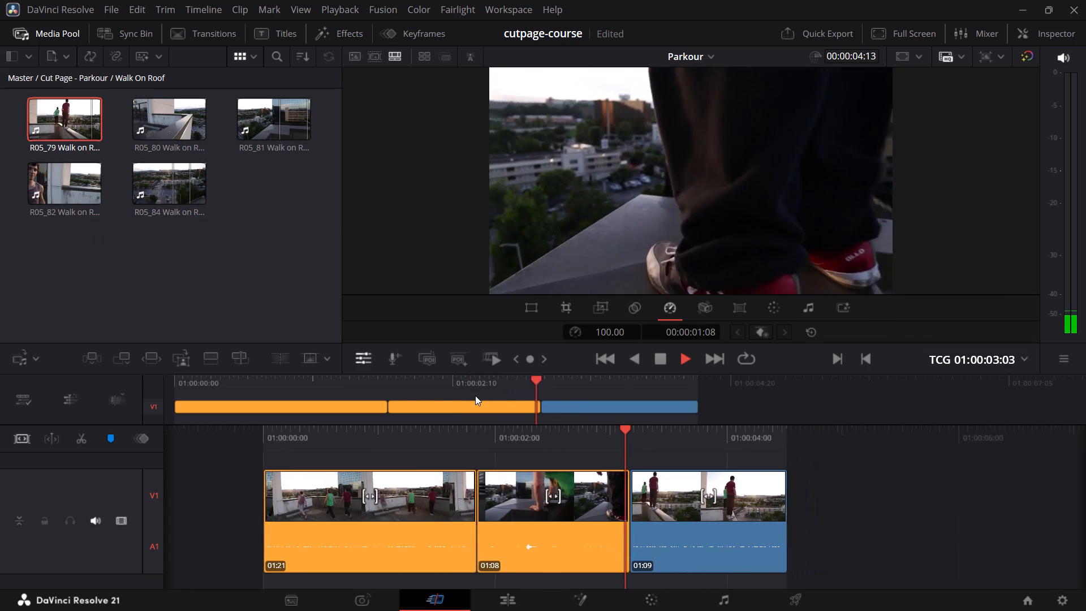
key(space)
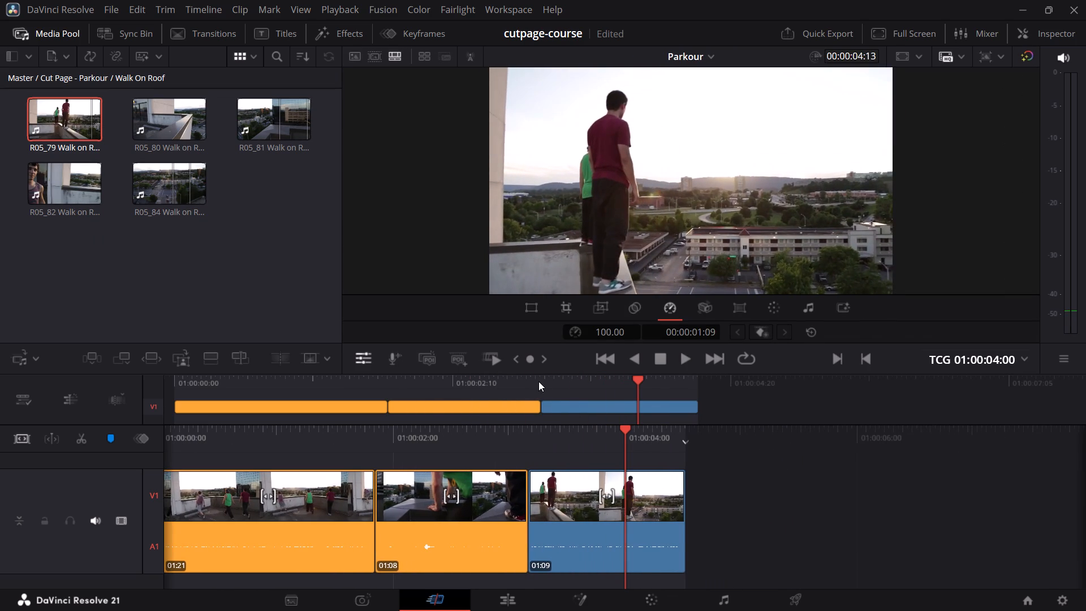
click(539, 380)
key(space)
key(space)
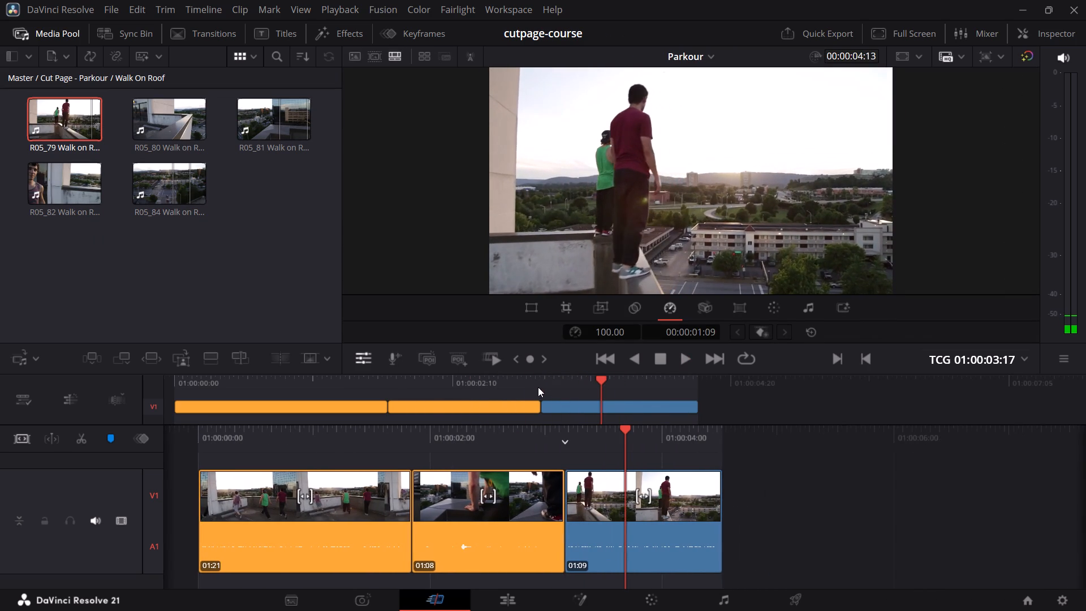
Extend the start of the third timeline clip by one frame to a length of 01:10.
click(540, 384)
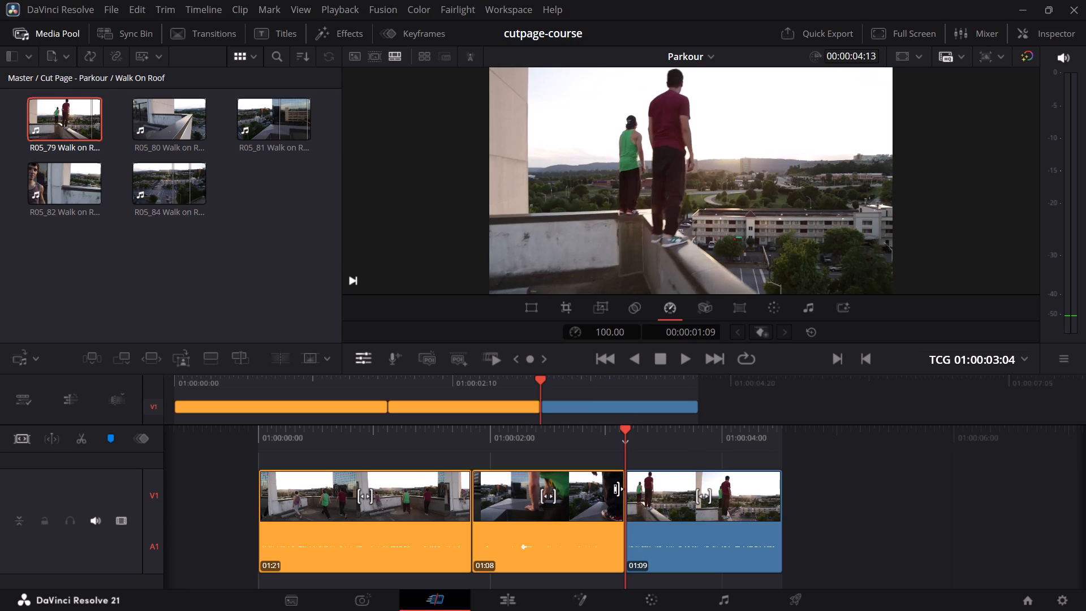
click(618, 489)
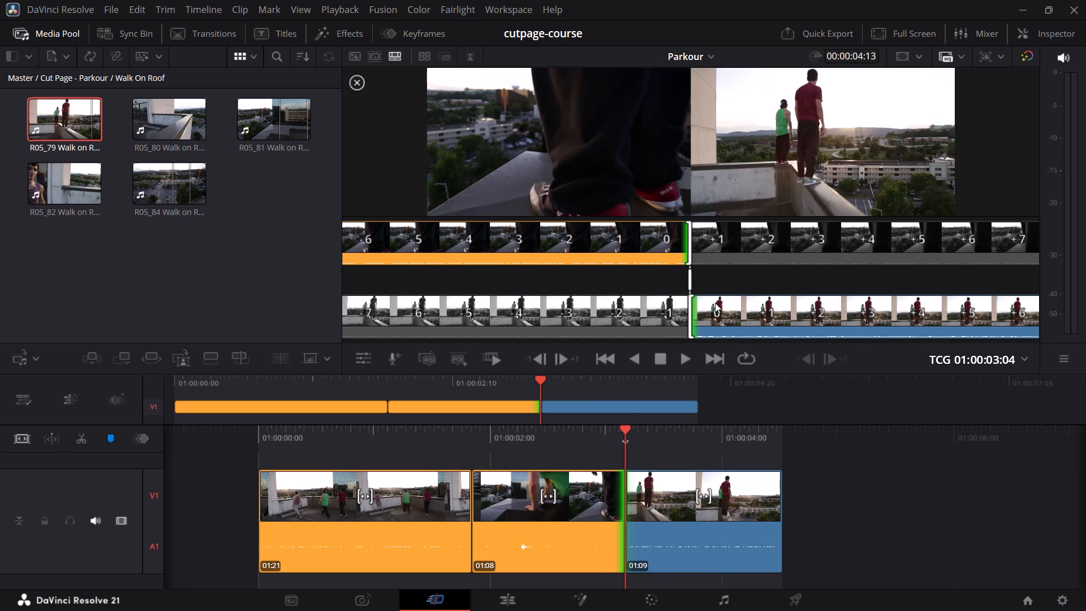
click(633, 501)
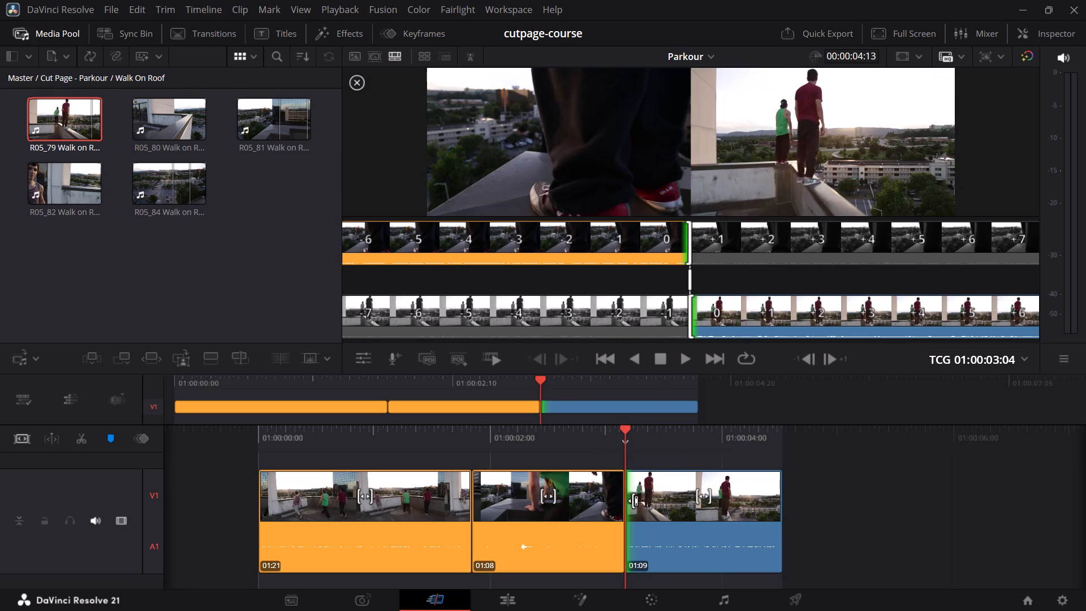
drag(633, 501, 592, 490)
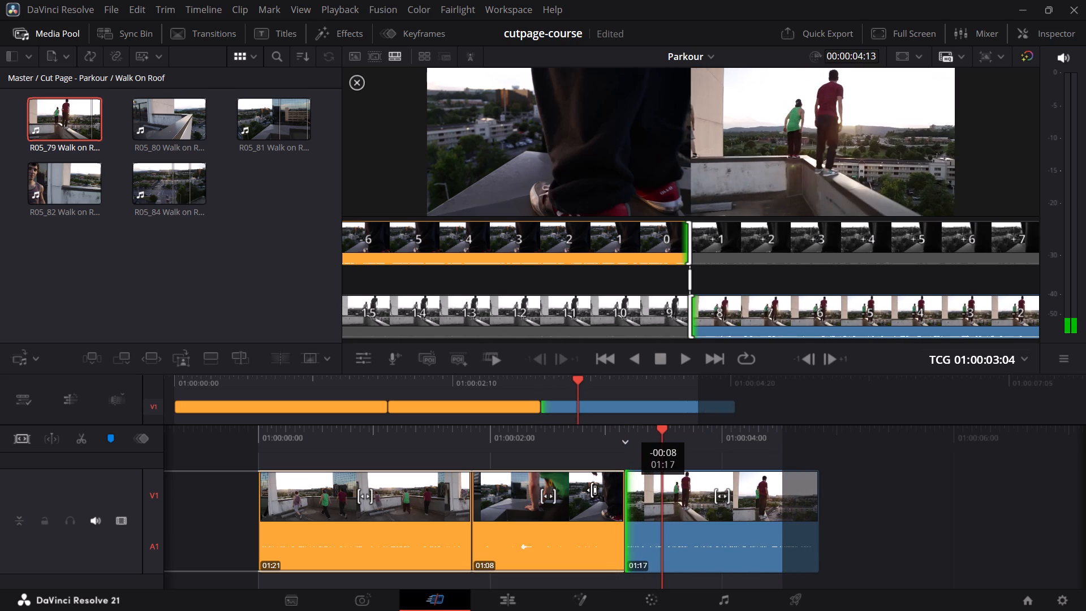
drag(592, 490, 626, 500)
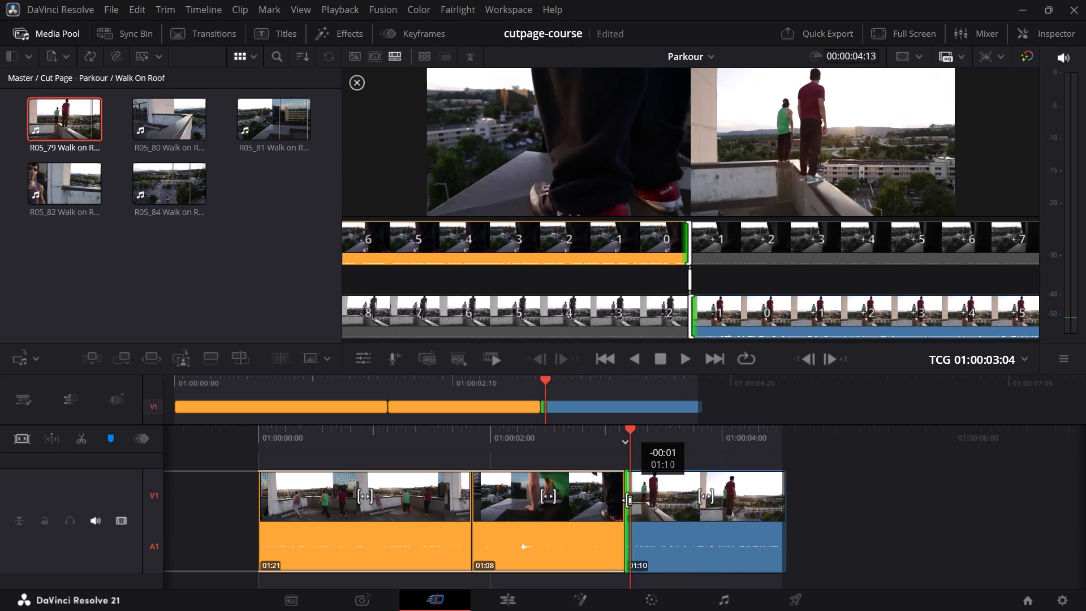
click(581, 437)
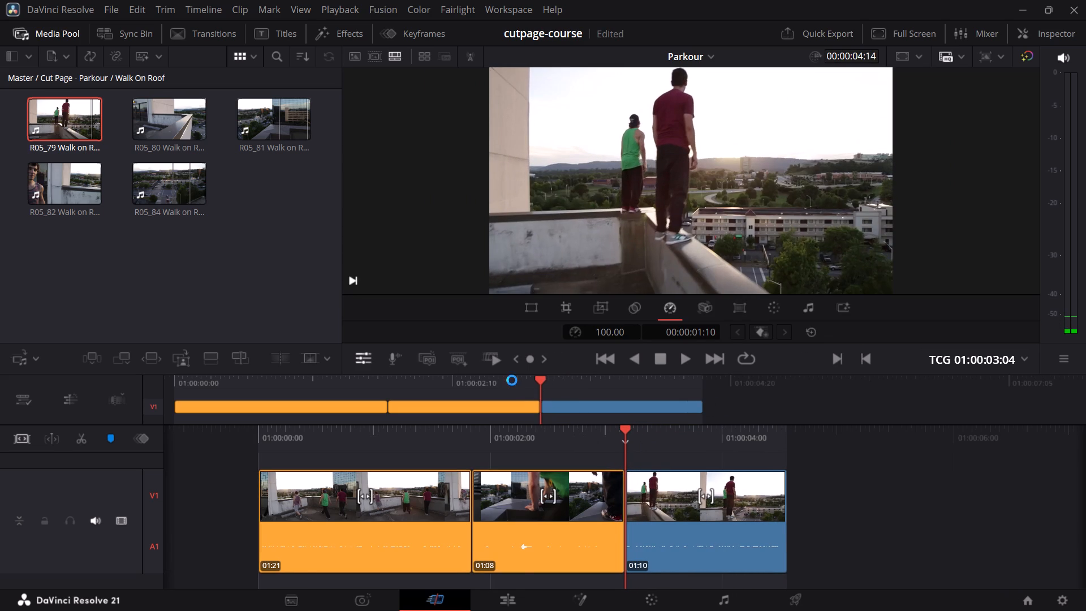
Replay the cut between the second and third timeline clips, starting from within the second clip.
click(511, 380)
key(space)
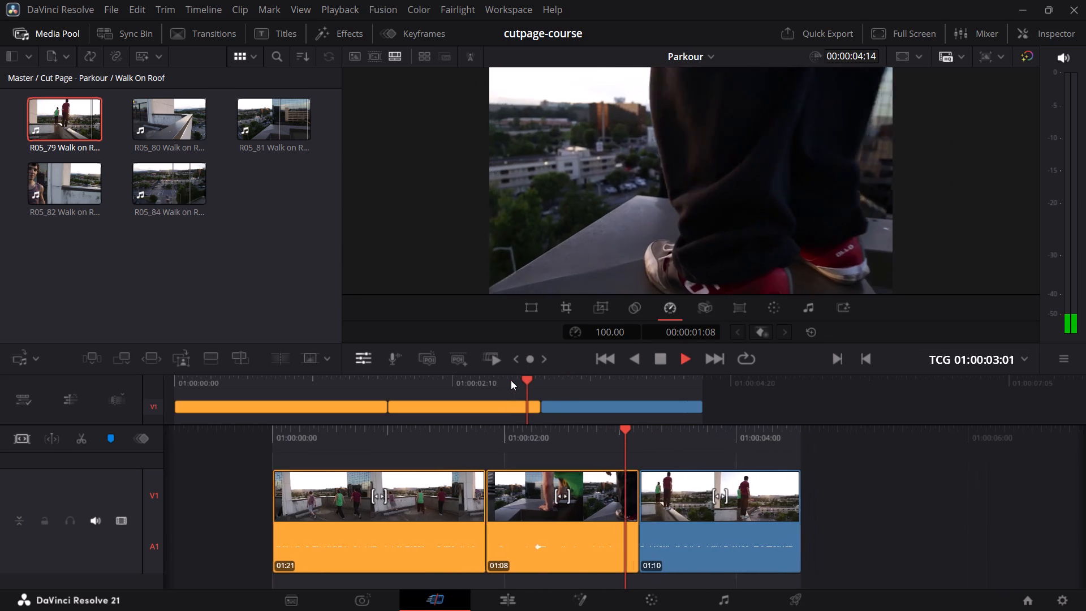
key(space)
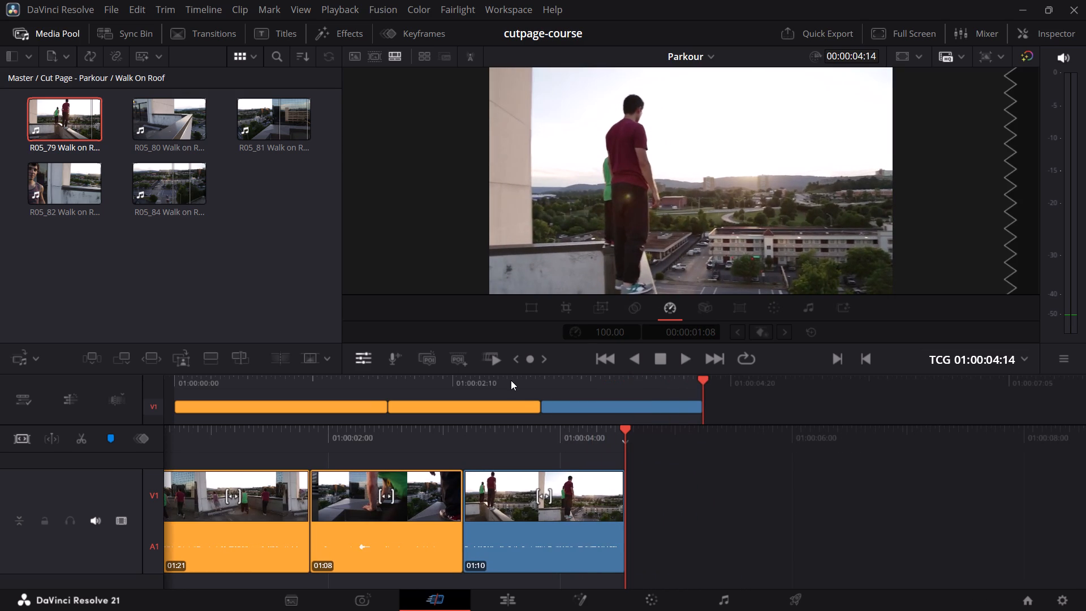
click(485, 383)
key(space)
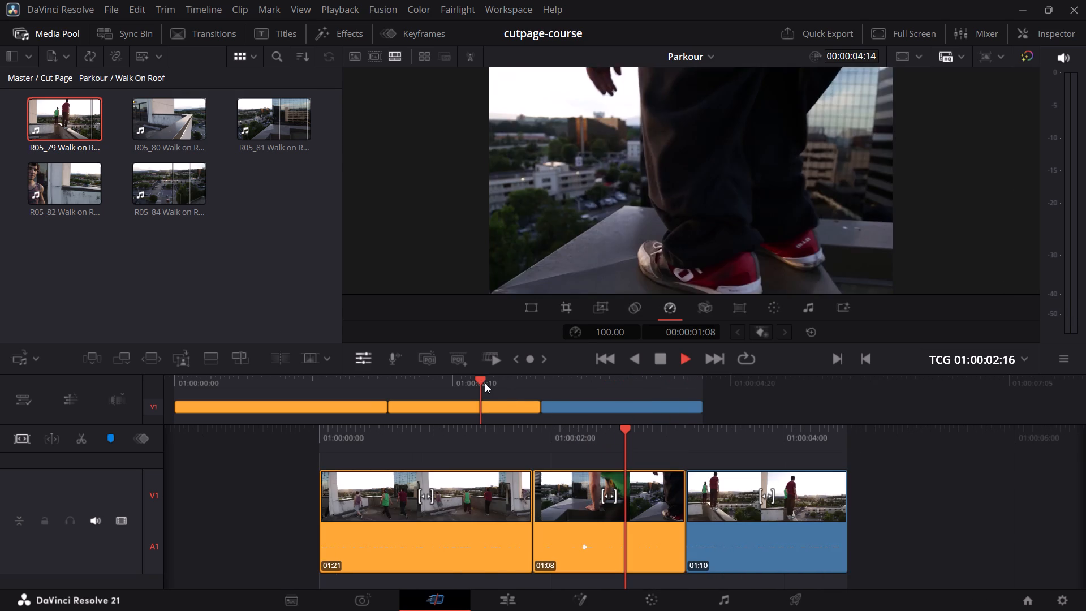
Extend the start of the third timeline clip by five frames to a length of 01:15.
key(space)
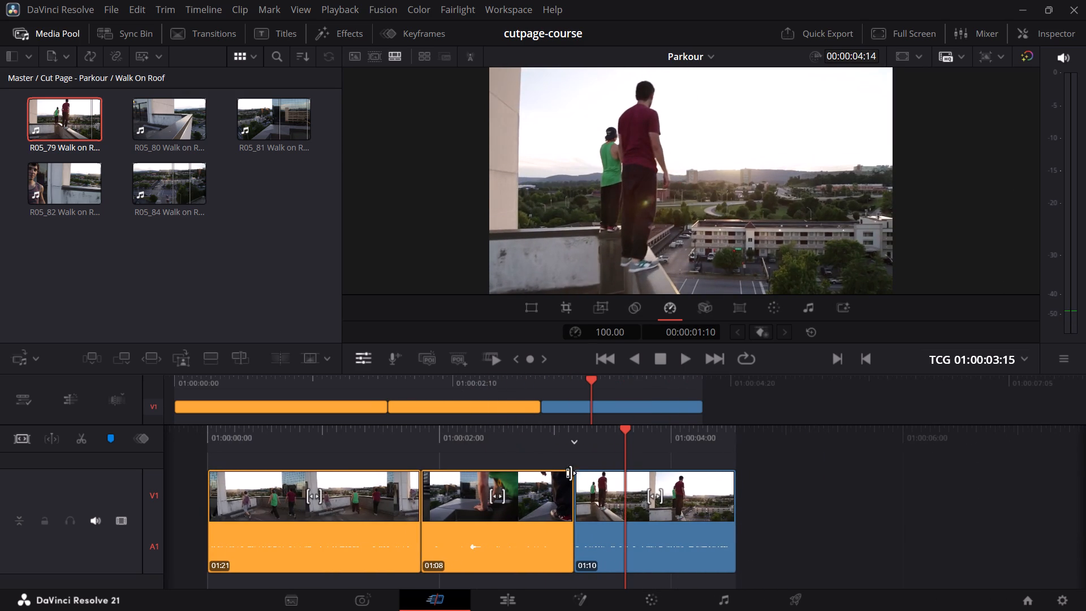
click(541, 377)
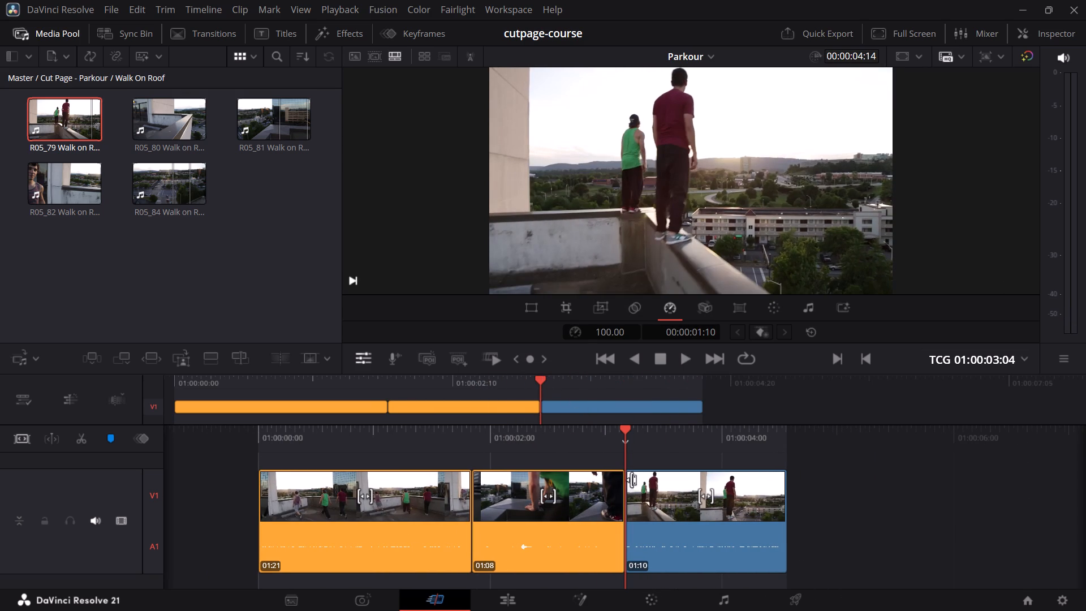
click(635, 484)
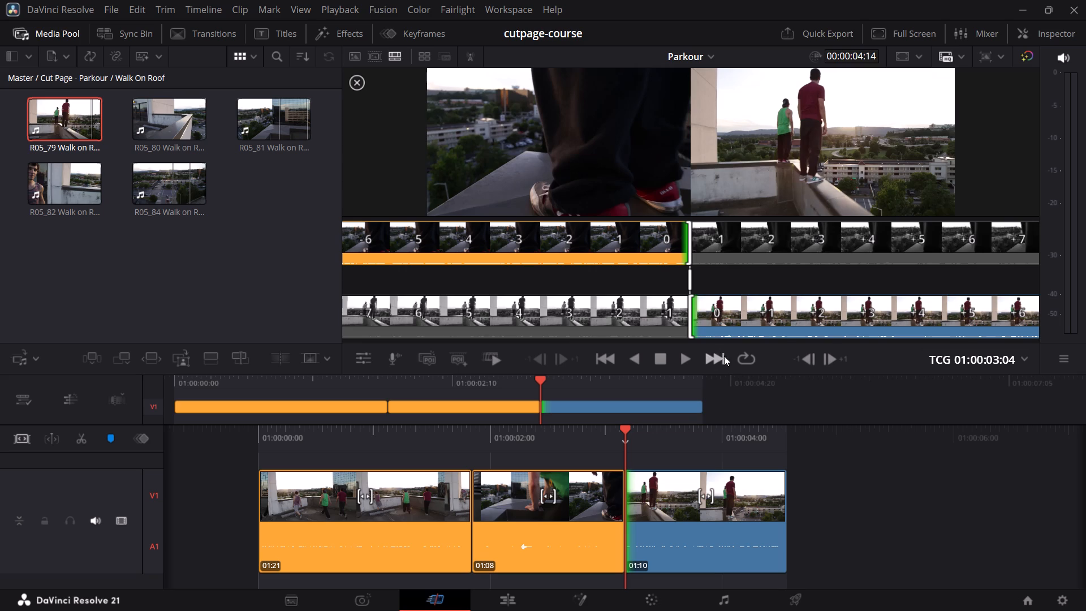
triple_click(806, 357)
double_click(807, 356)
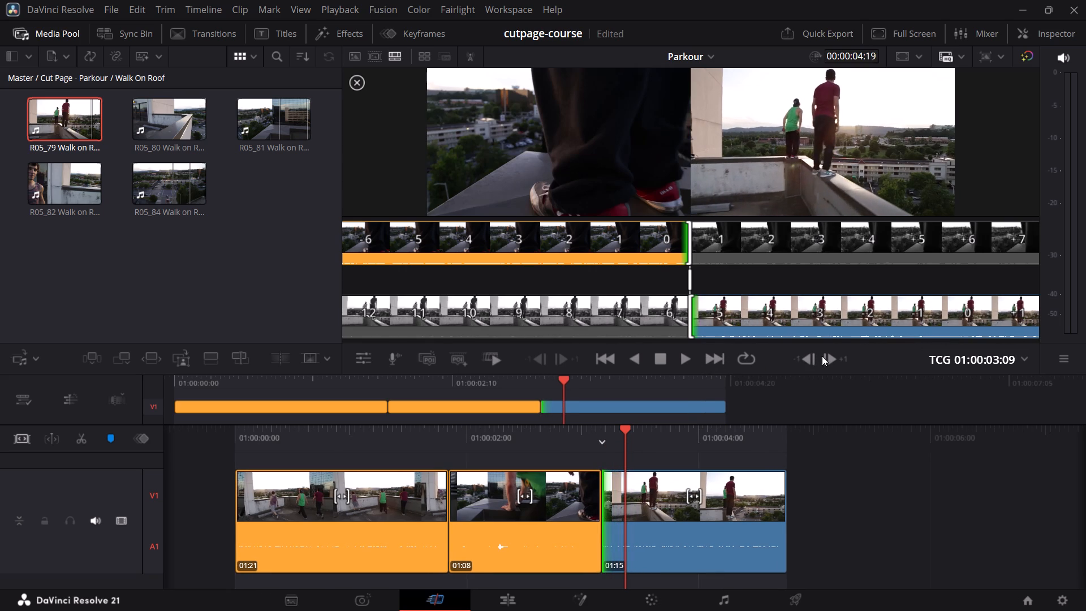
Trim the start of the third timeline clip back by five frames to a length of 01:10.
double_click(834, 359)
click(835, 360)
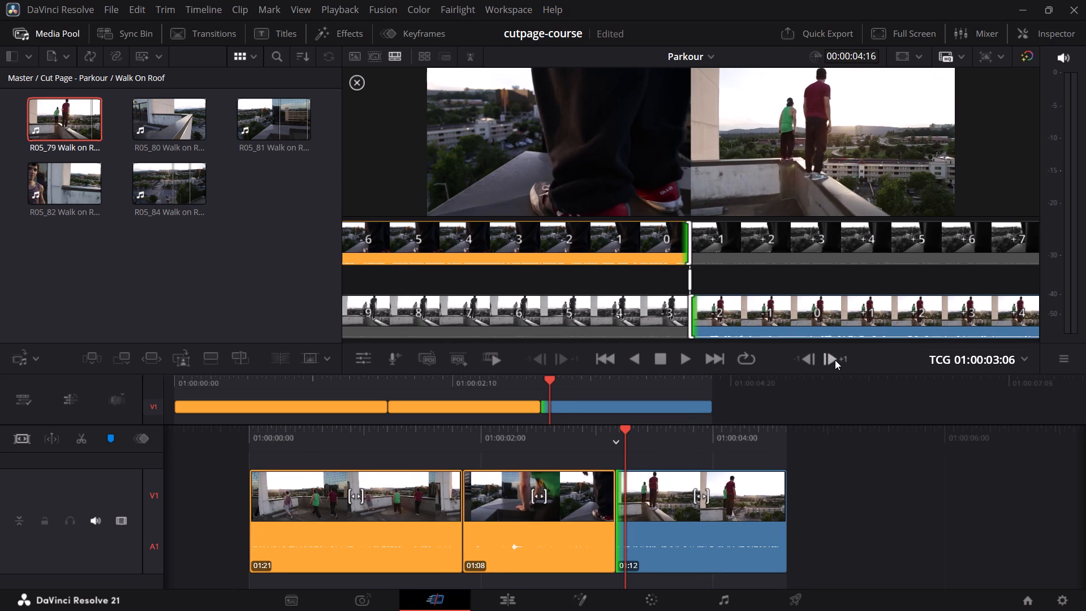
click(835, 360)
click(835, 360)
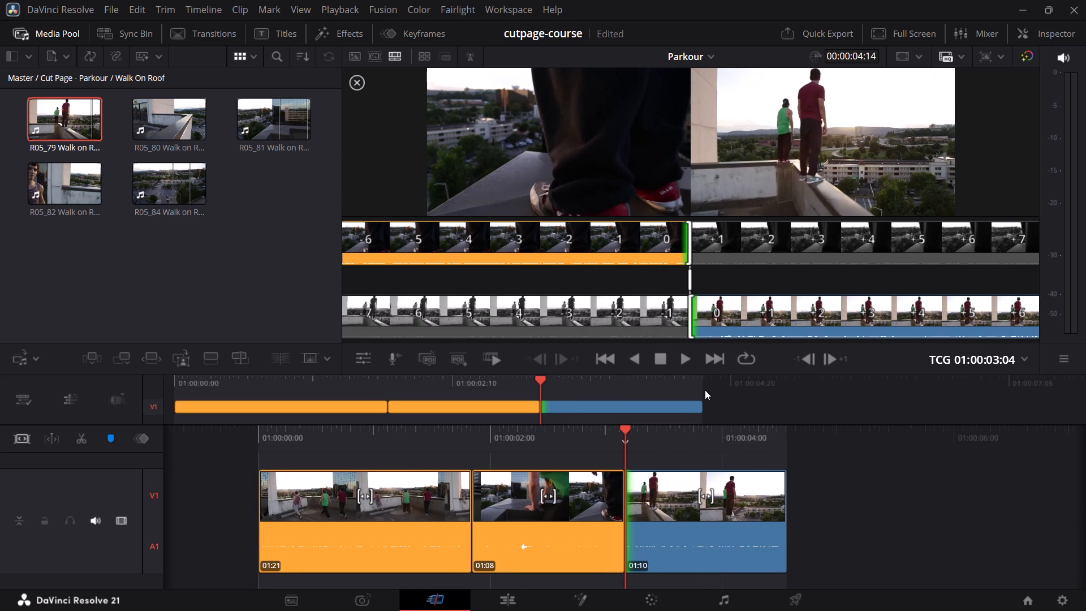
Play across the cut from the second to the third timeline clip twice to judge the transition.
click(495, 384)
key(space)
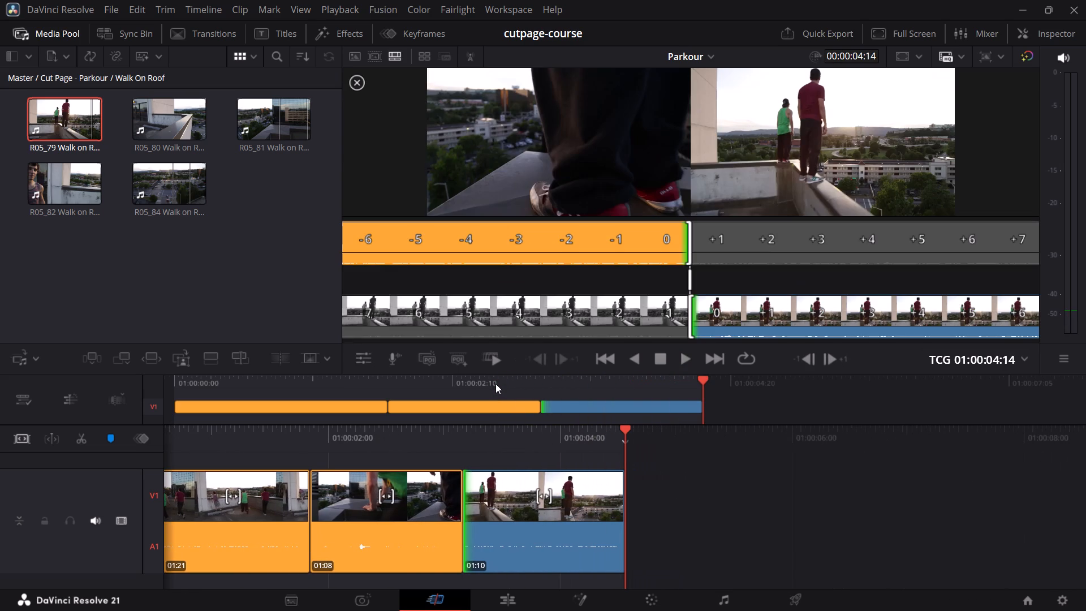
click(512, 385)
key(space)
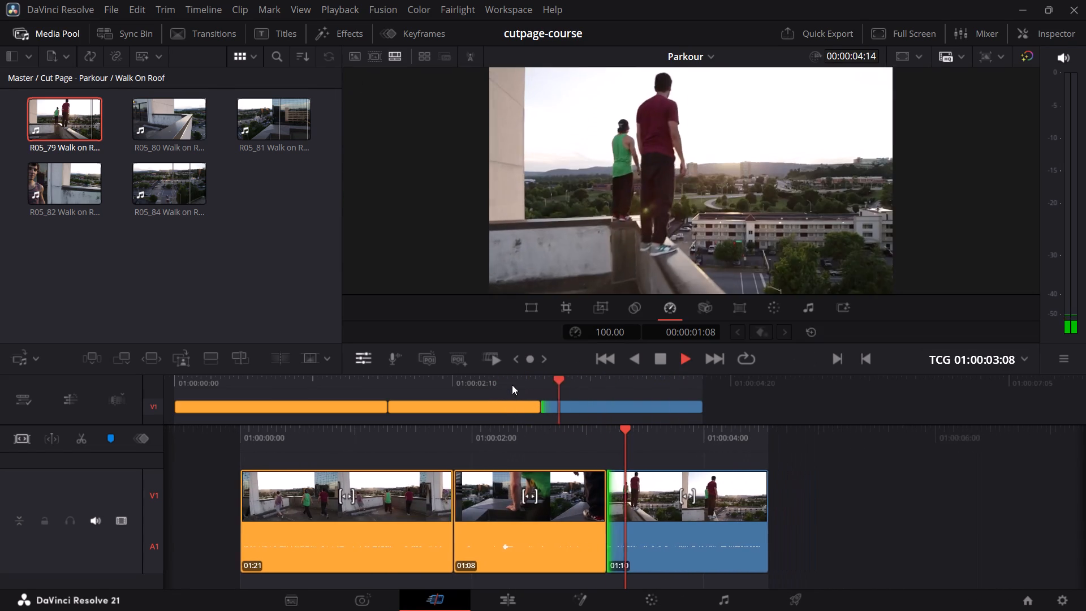
key(space)
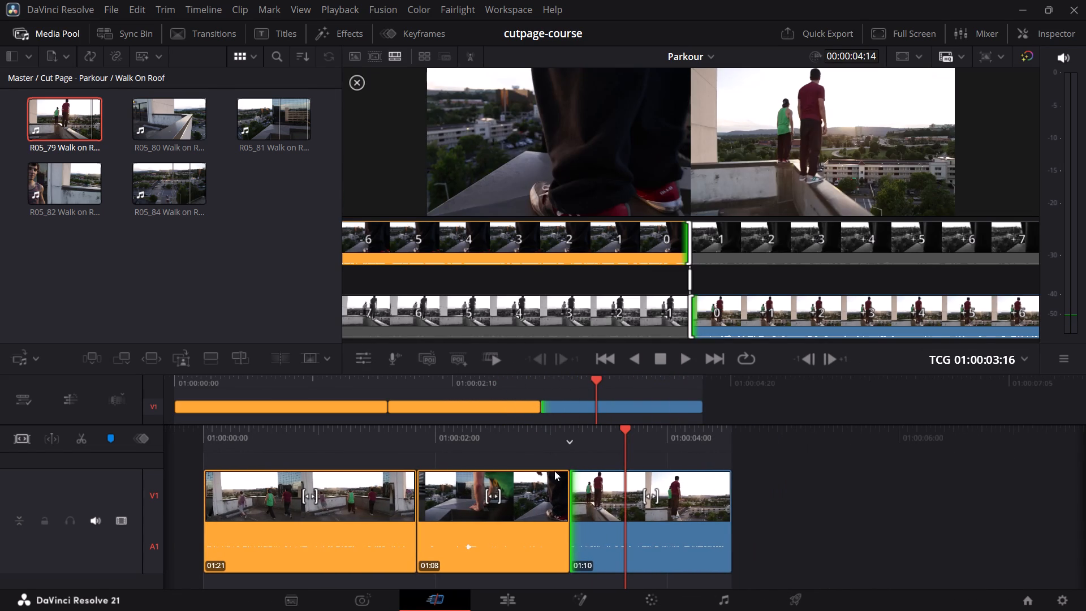
Extend the end of the second timeline clip by ten frames to a length of 01:18.
click(565, 492)
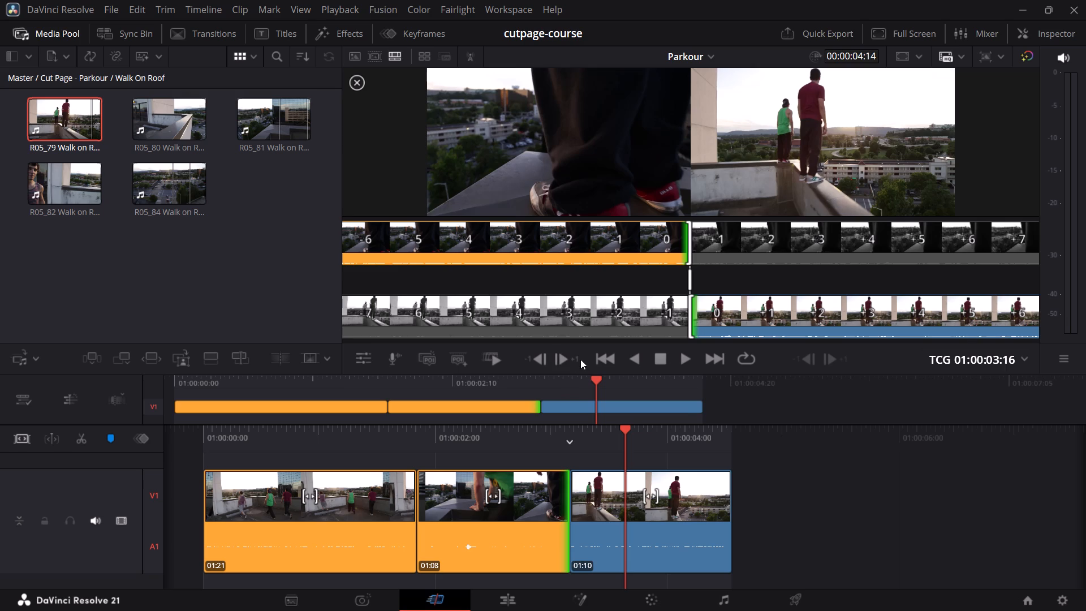
double_click(567, 357)
click(567, 355)
click(567, 355)
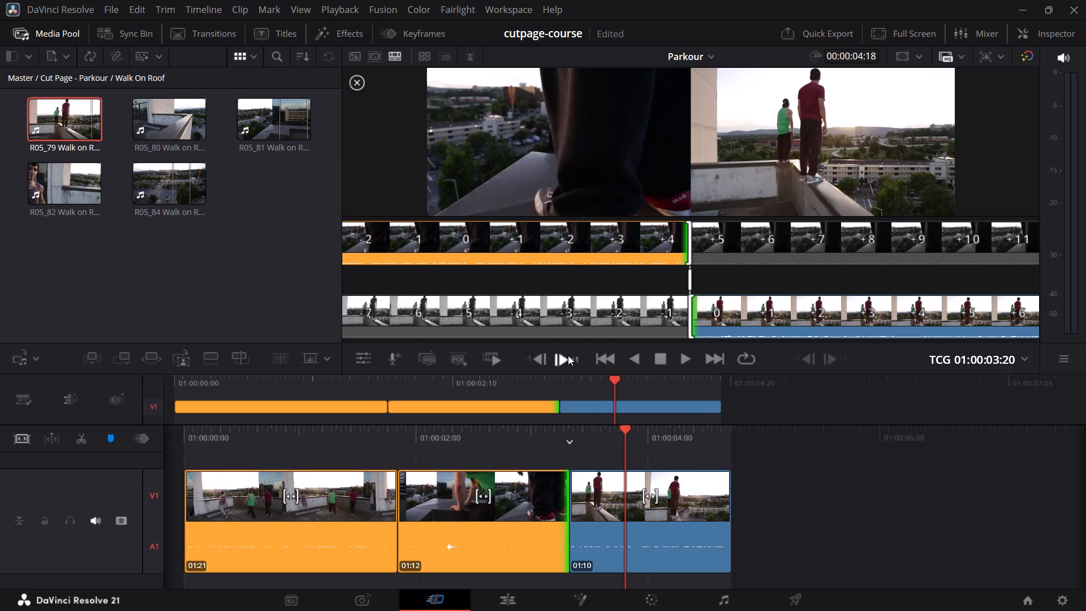
click(568, 355)
triple_click(568, 355)
click(569, 355)
click(569, 355)
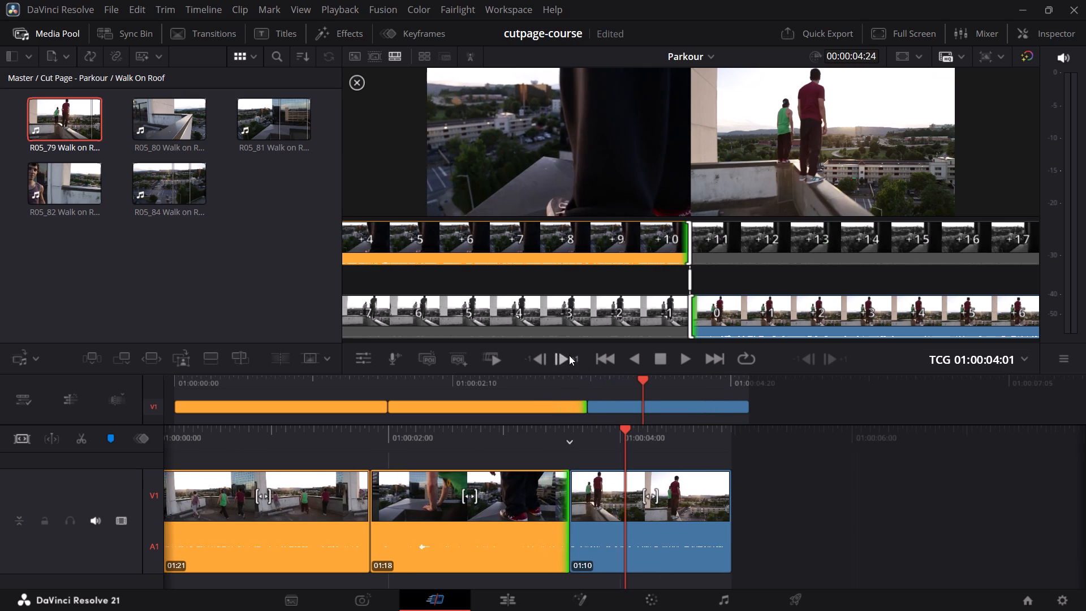
Replay the extended ending of the second timeline clip into the third several times, starting from different points within the second clip.
click(528, 381)
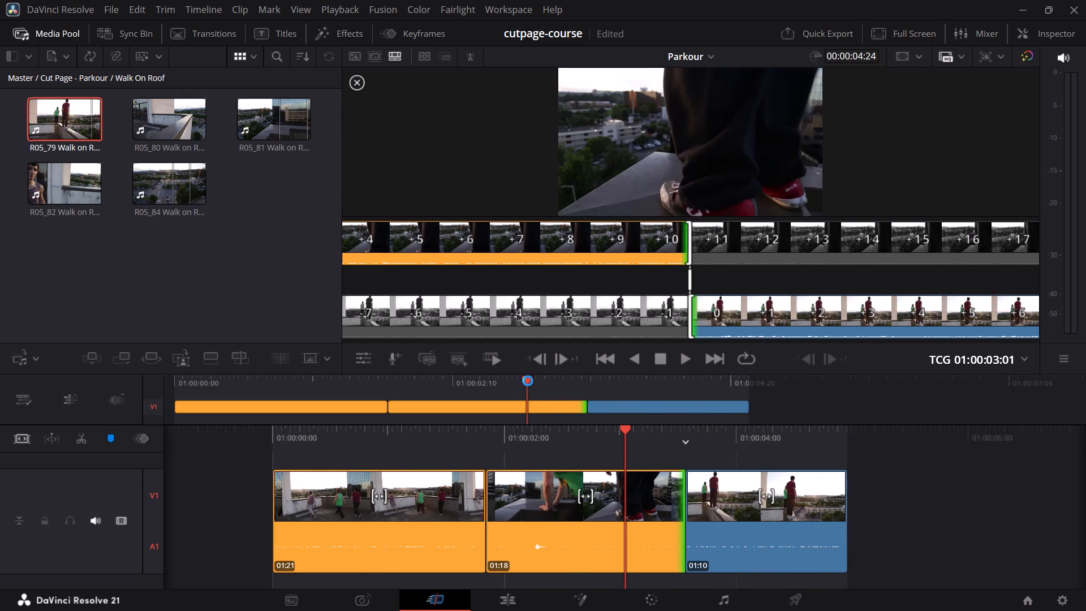
key(space)
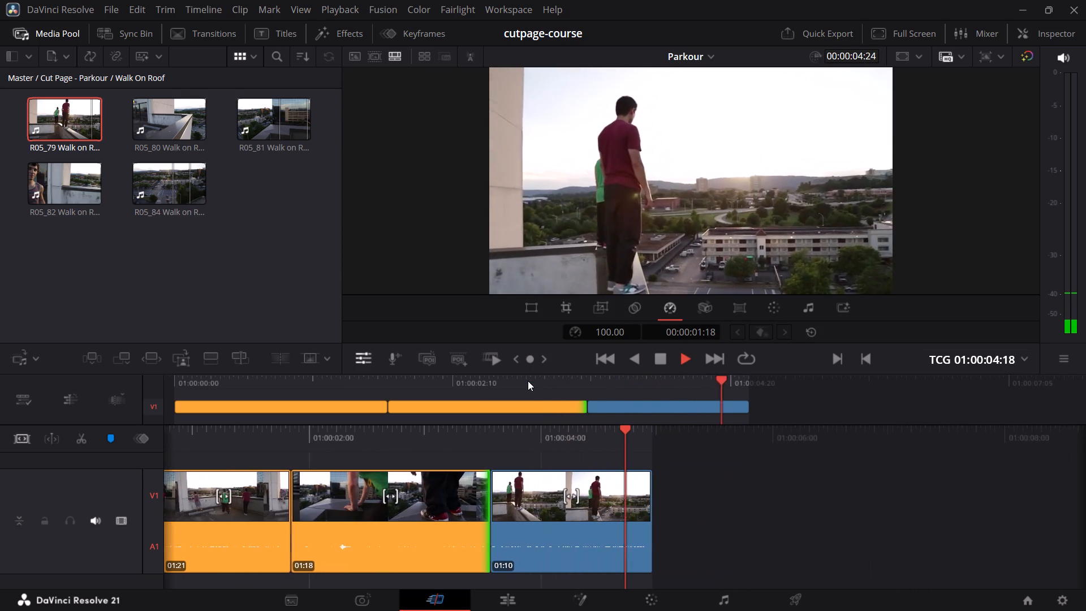
click(535, 378)
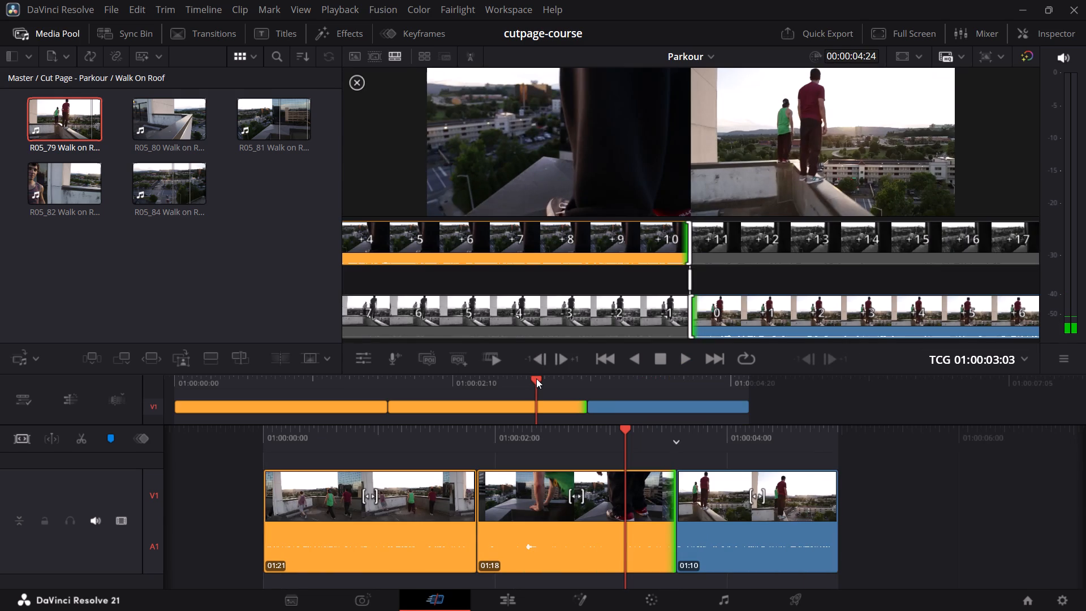
key(space)
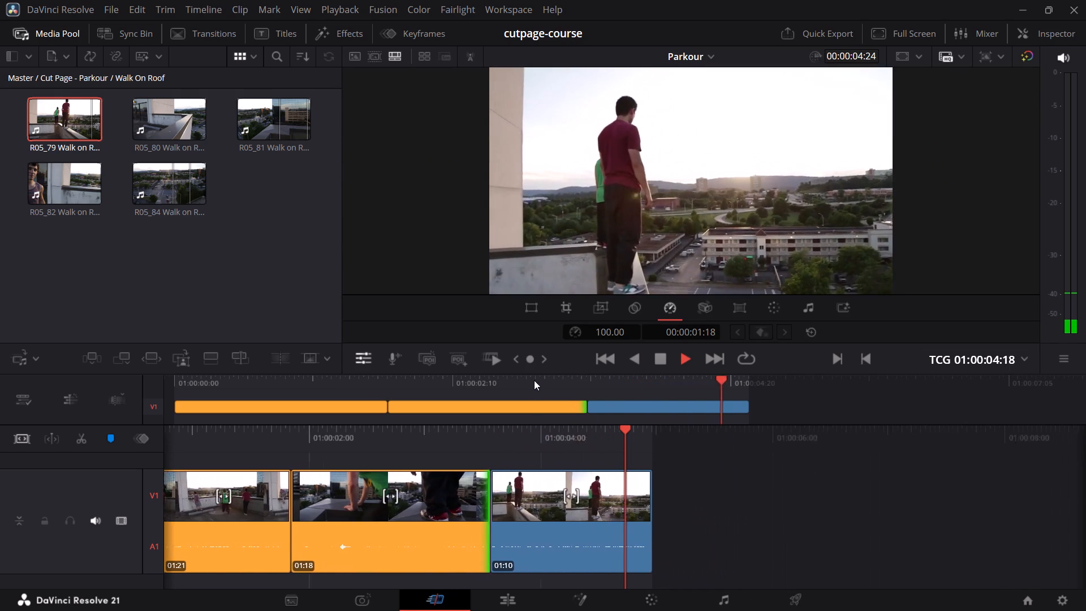
click(535, 380)
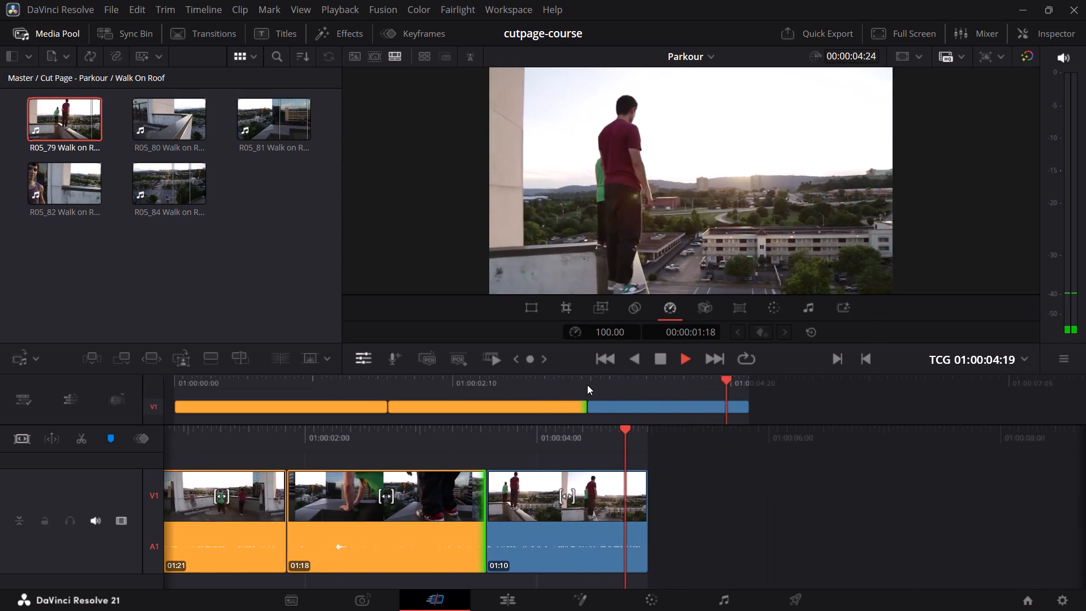
click(551, 378)
key(space)
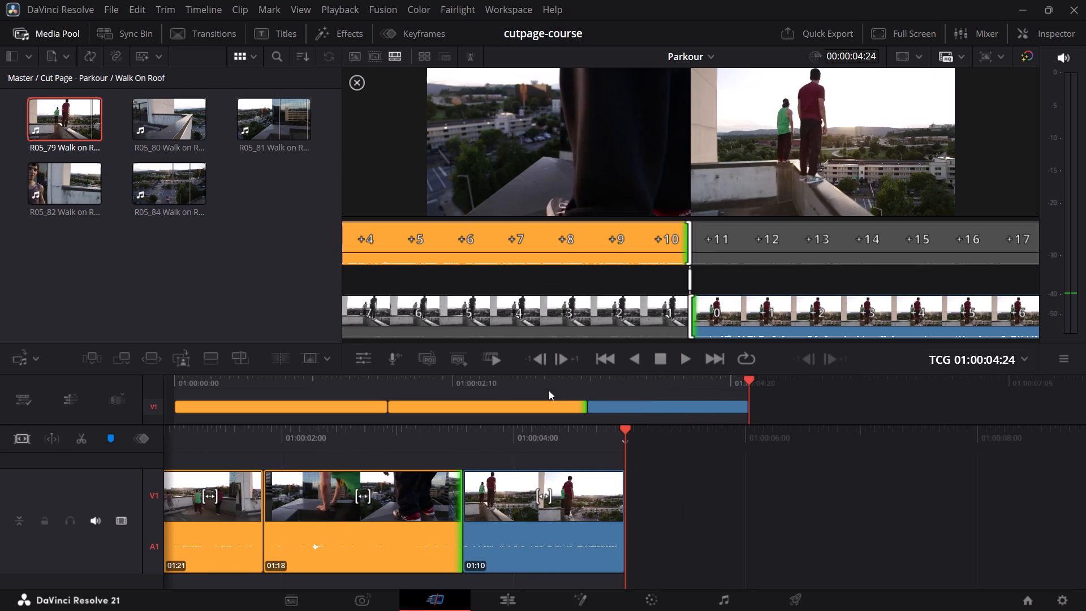
click(555, 386)
key(space)
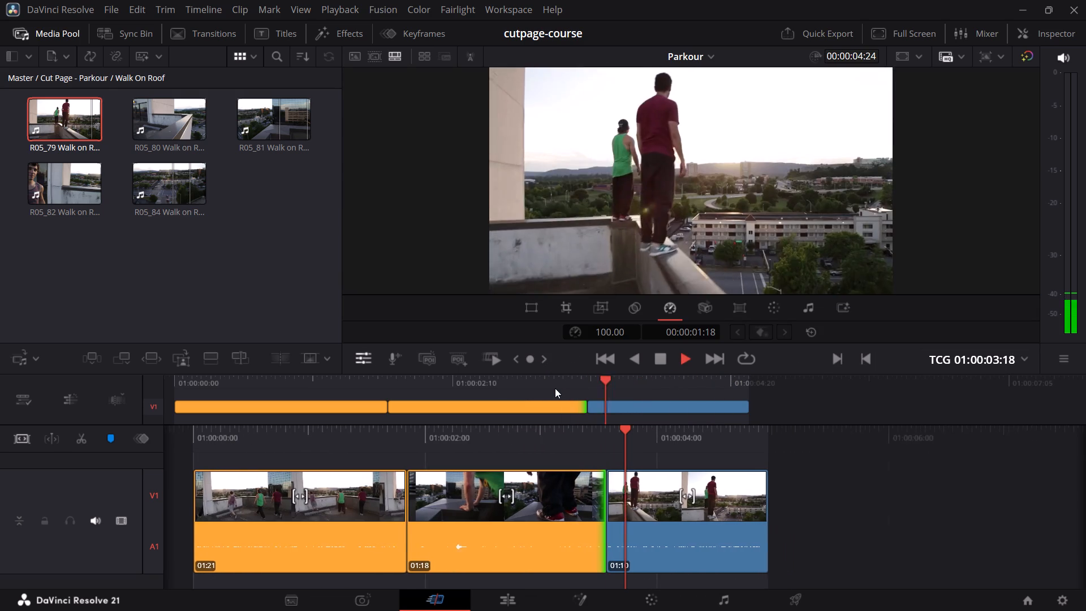
click(555, 388)
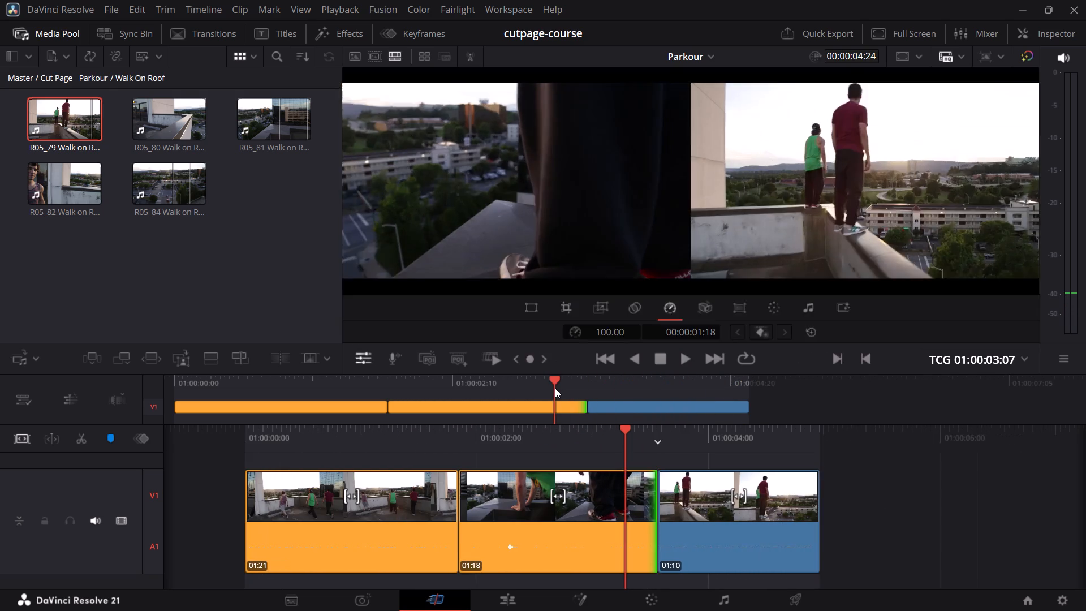
key(space)
key(space)
key(space)
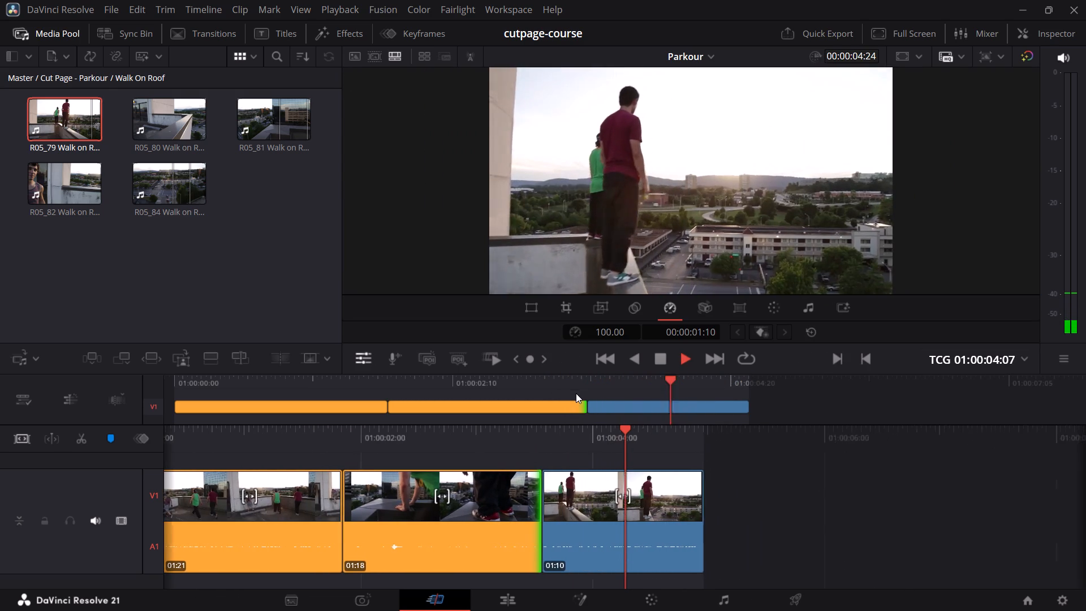
key(space)
Examine the frames around the cut between the second and third timeline clips and replay the transition from shortly before it.
click(585, 373)
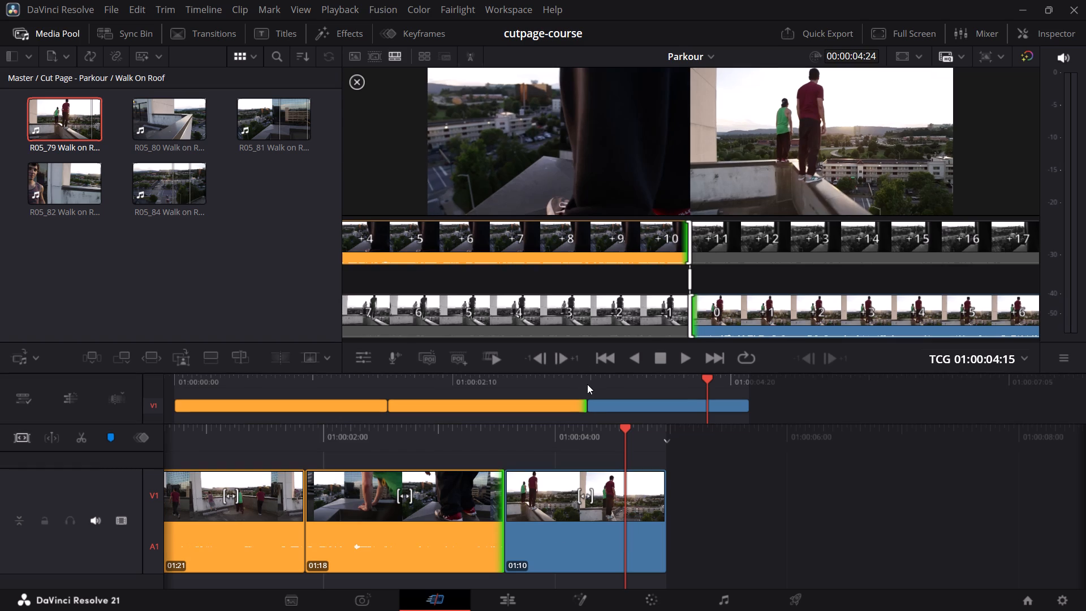
click(587, 378)
click(587, 380)
drag(584, 378, 596, 383)
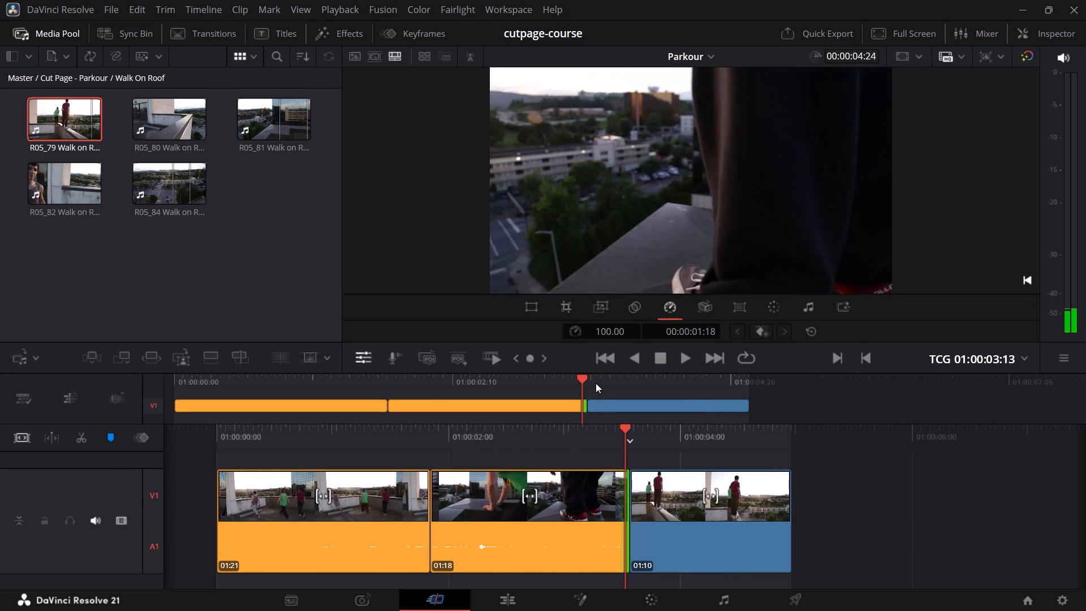
drag(596, 383, 597, 385)
key(space)
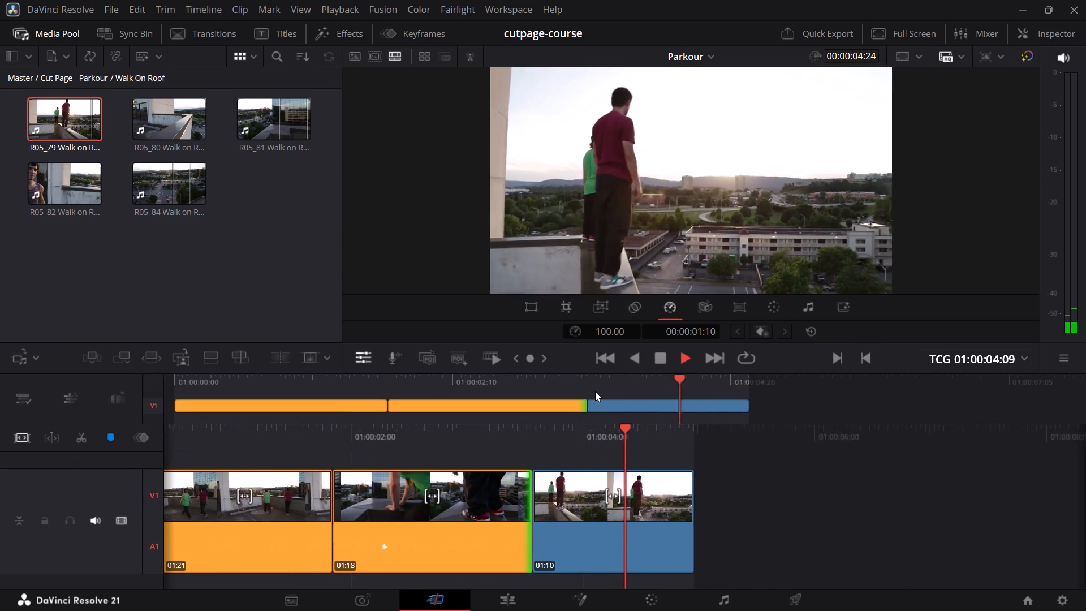
key(space)
click(554, 380)
key(space)
key(space)
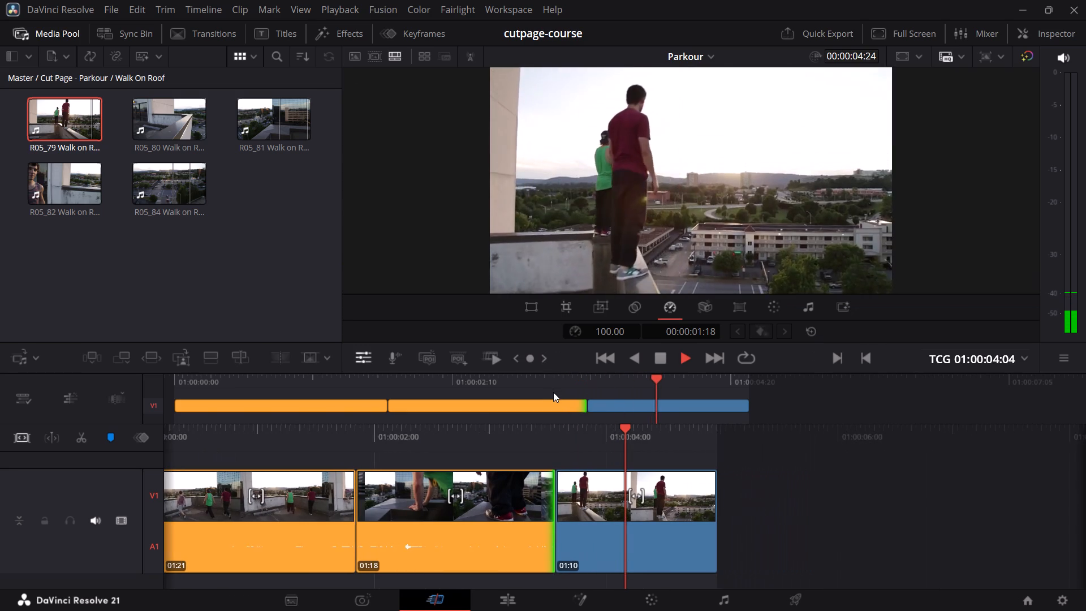
click(571, 384)
key(space)
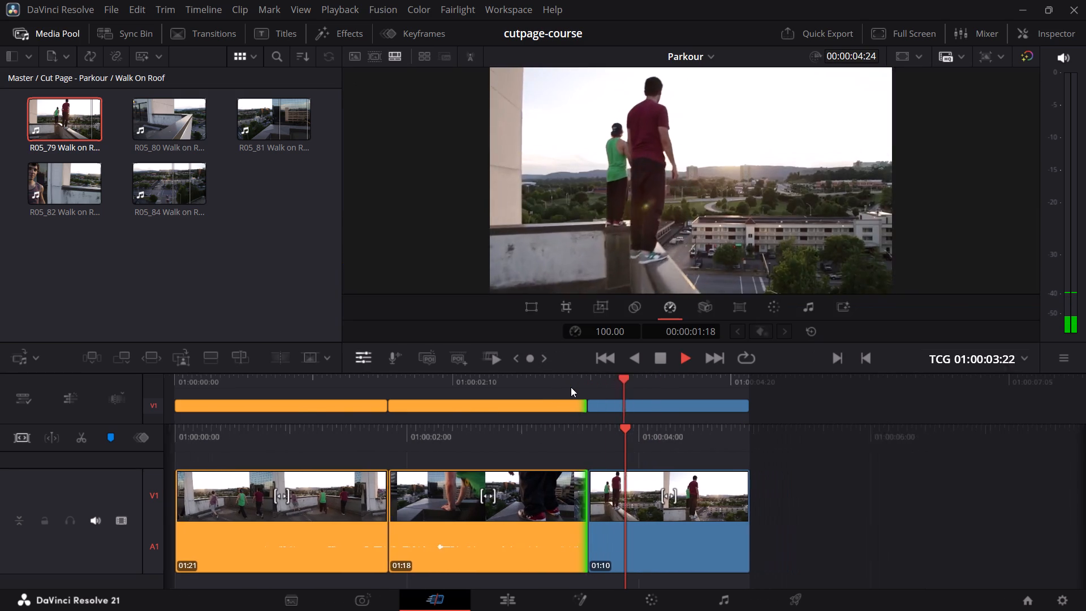
key(space)
click(570, 385)
key(space)
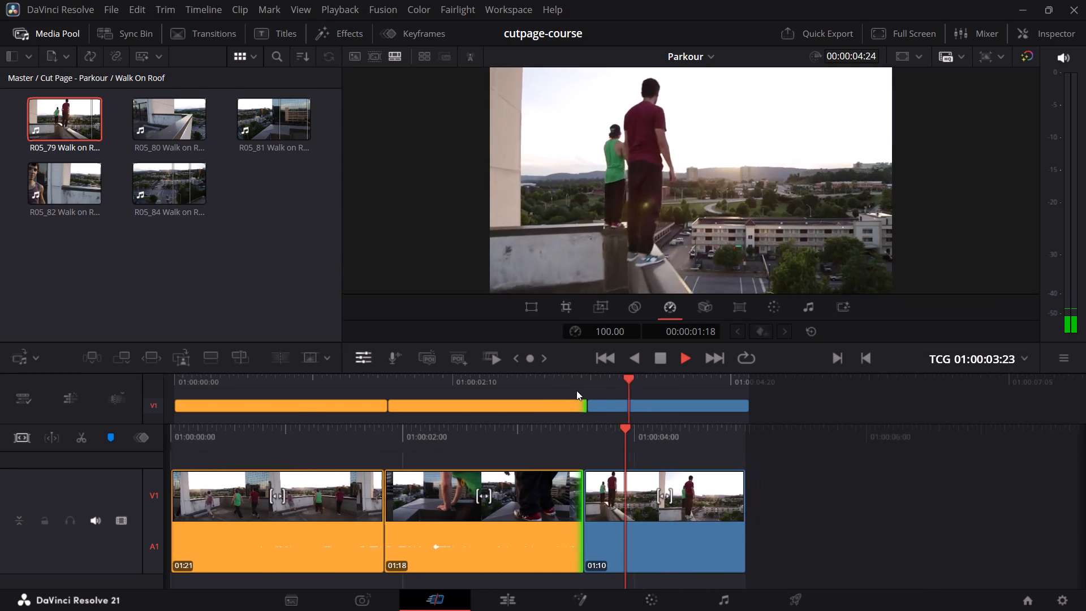
key(space)
Trim the end of the second timeline clip back to 01:00:03:10, giving it a length of 01:14.
click(570, 386)
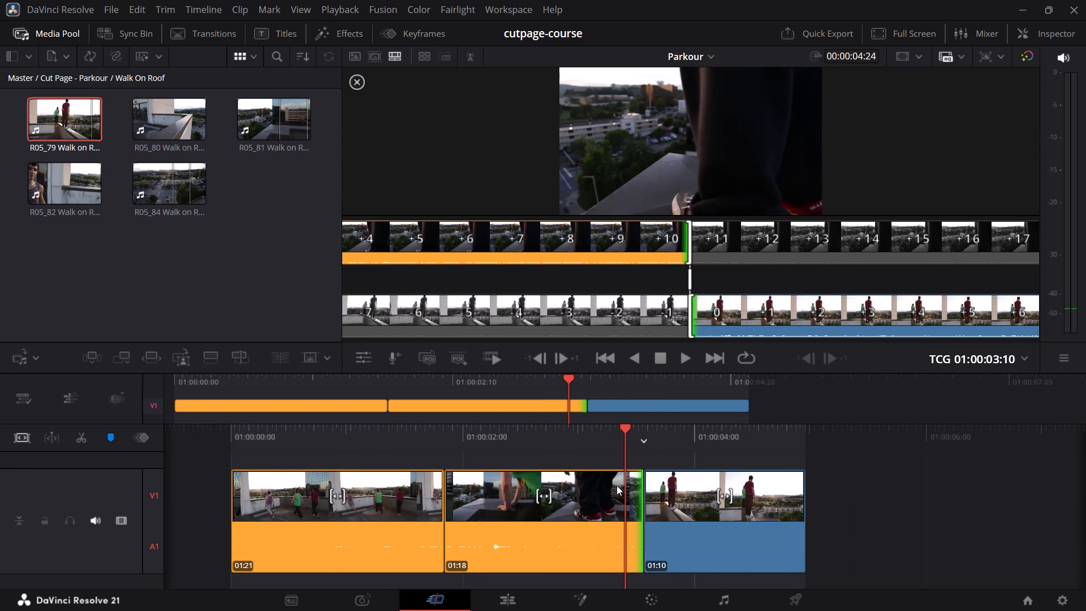
drag(635, 511, 618, 510)
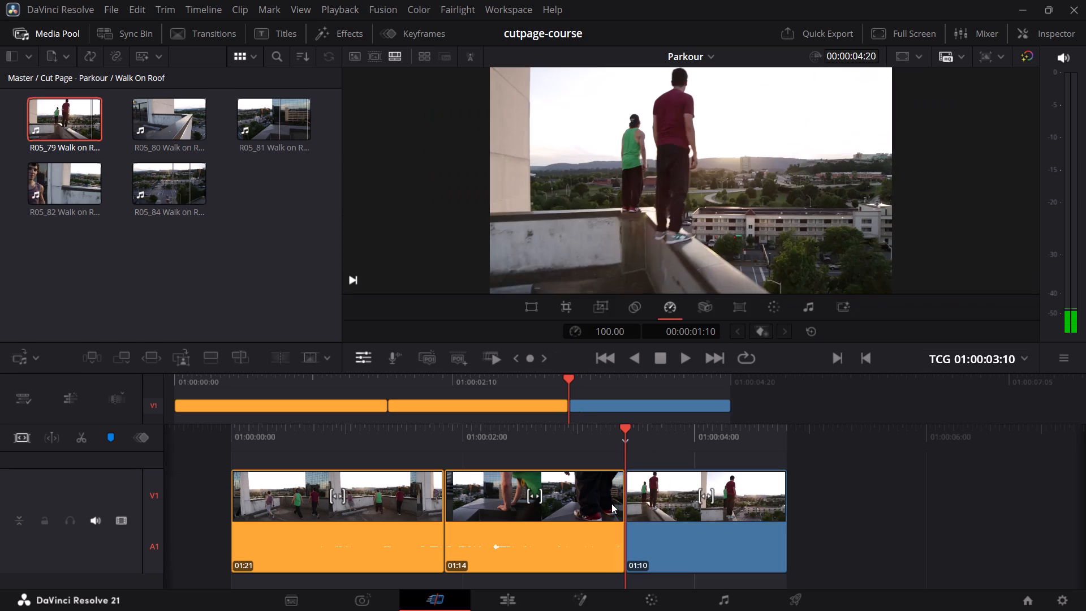
Play from within the second timeline clip to the end of the timeline to check the tightened cut.
click(498, 378)
key(space)
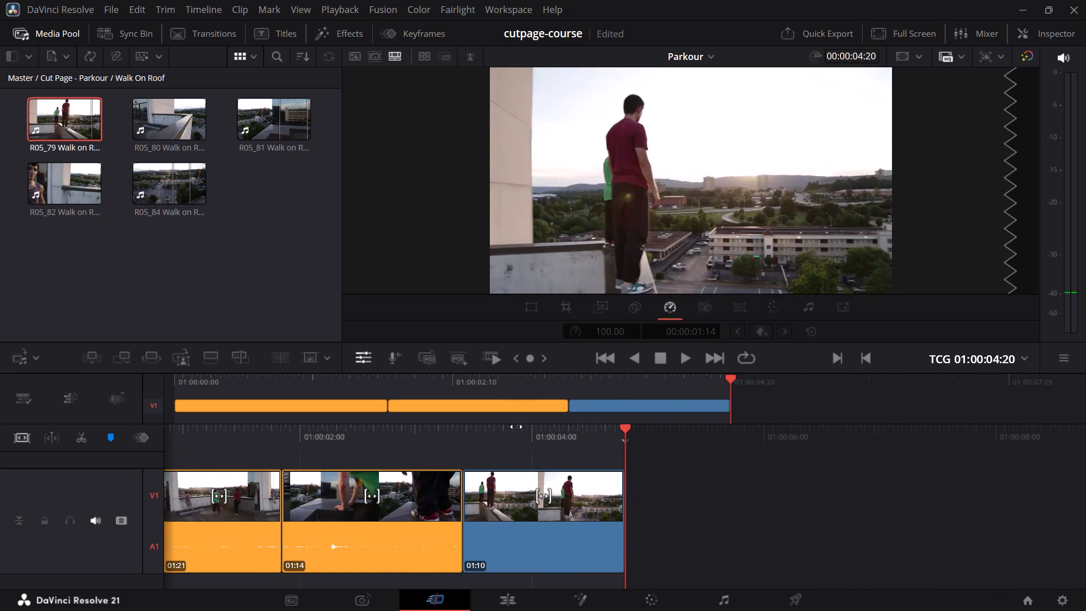
Find an earlier ending point in the third timeline clip and trim its end back to a length of 00:23.
click(696, 378)
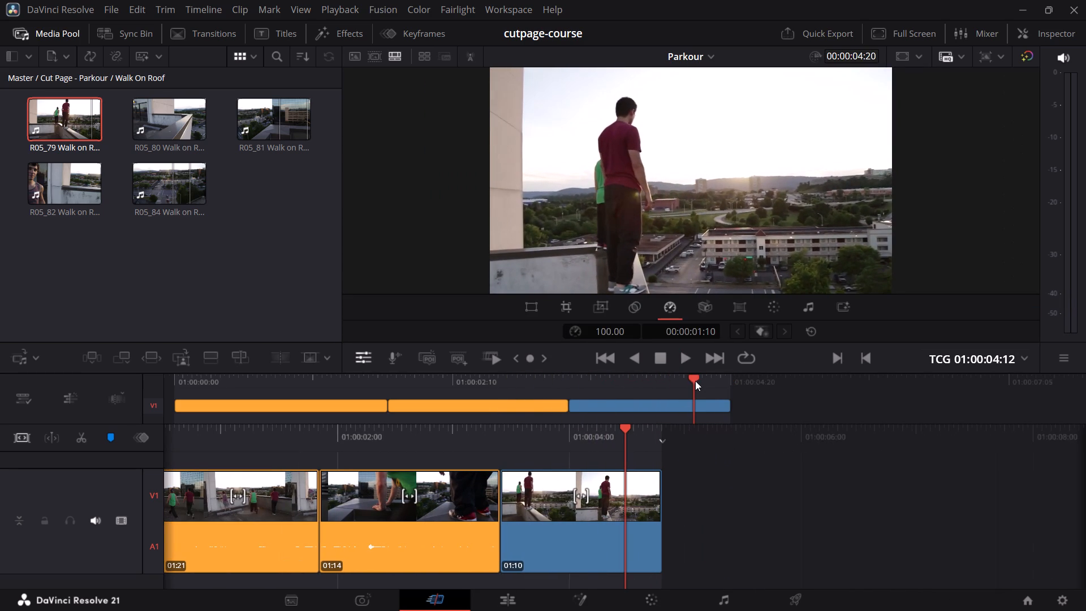
drag(694, 382, 592, 395)
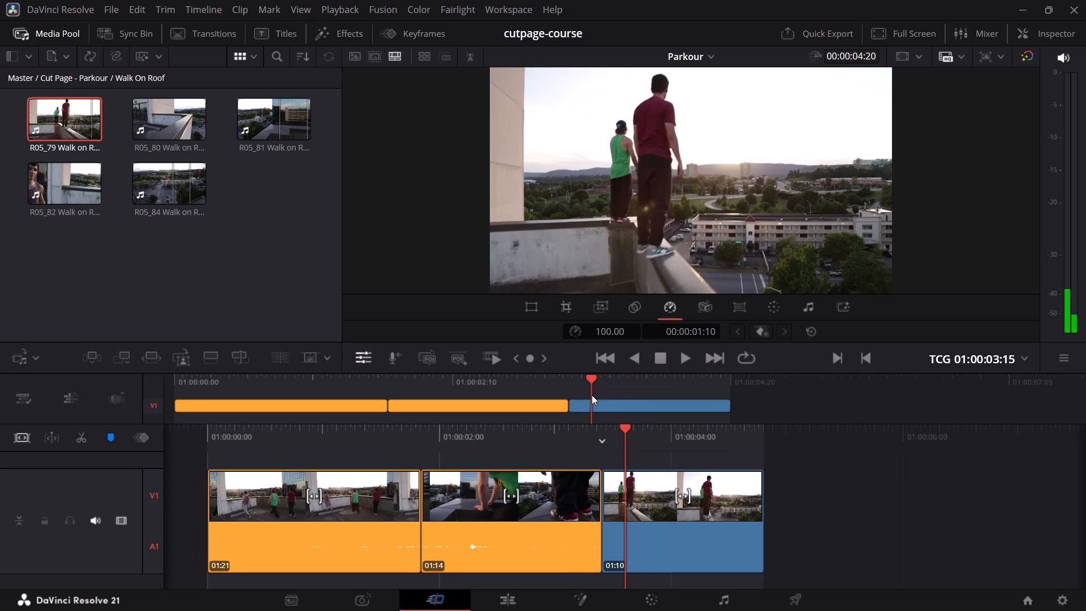
drag(592, 395, 654, 411)
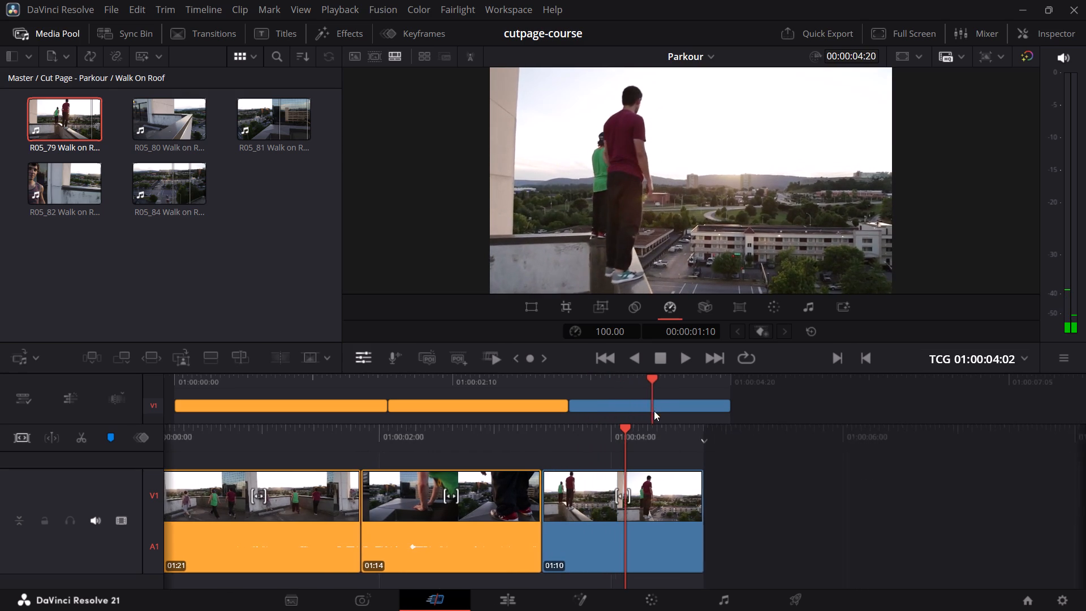
drag(654, 411, 670, 419)
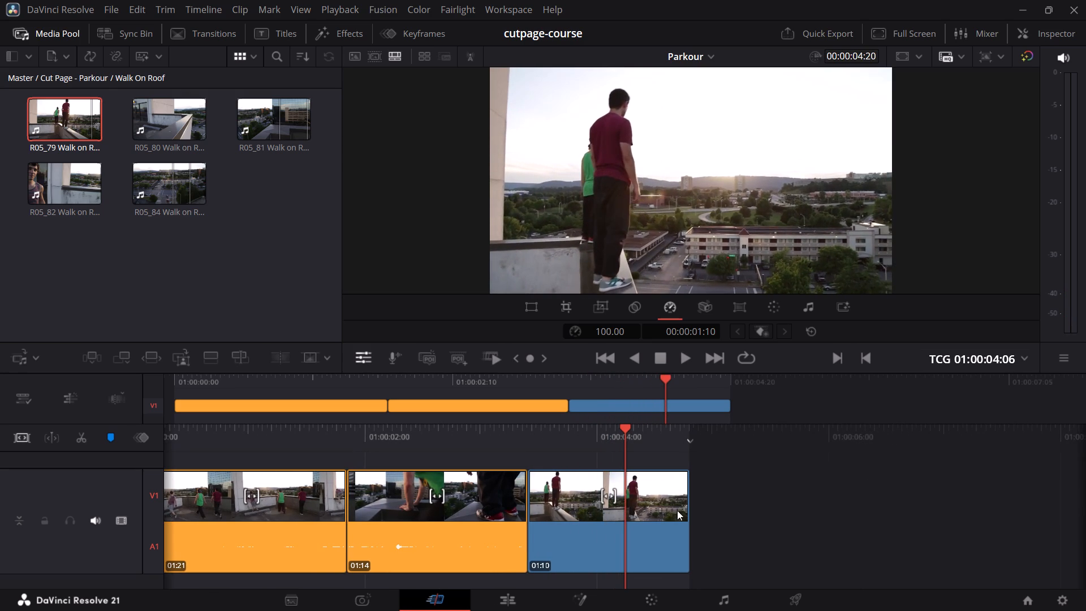
drag(682, 516, 623, 513)
click(623, 513)
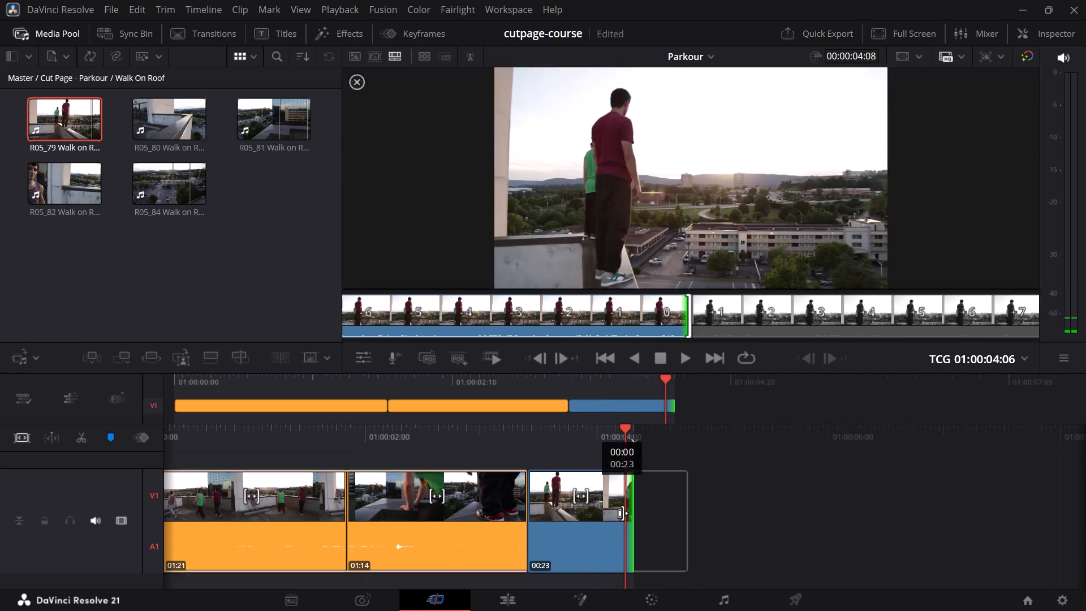
Trim the end of the third timeline clip back to the playhead at 01:00:04:06, giving it a length of 00:21.
drag(630, 513, 621, 513)
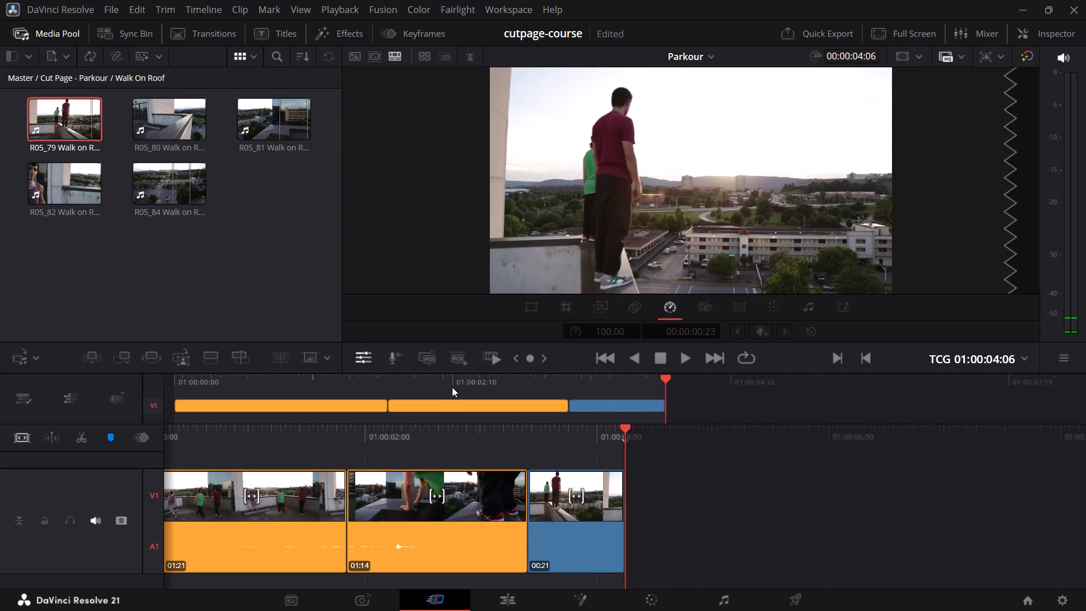
Play the whole timeline from its beginning to its end to check the three-clip sequence.
click(453, 386)
key(space)
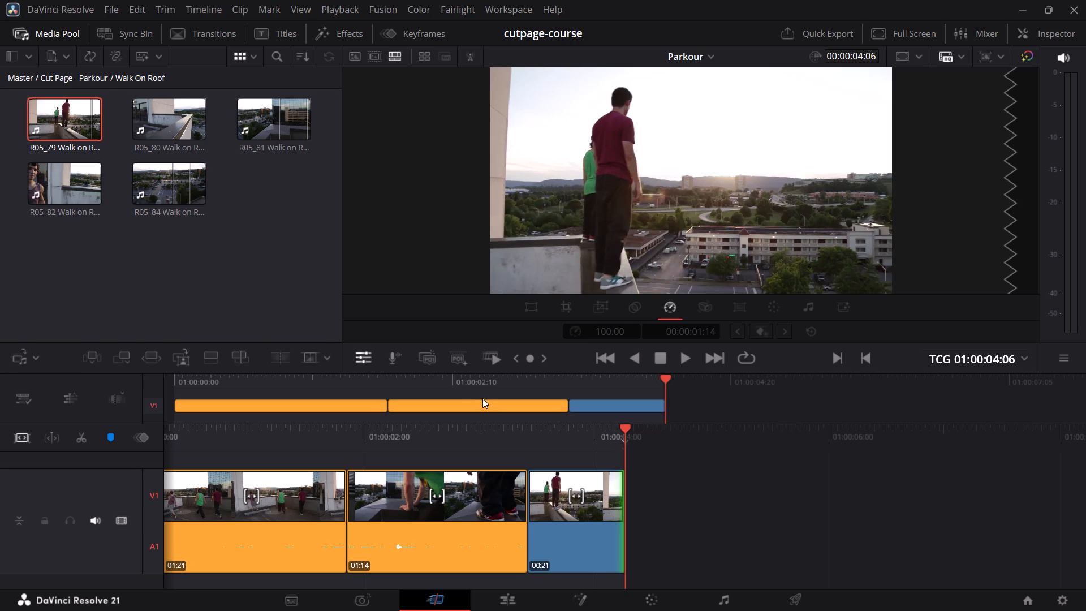
drag(458, 377, 119, 420)
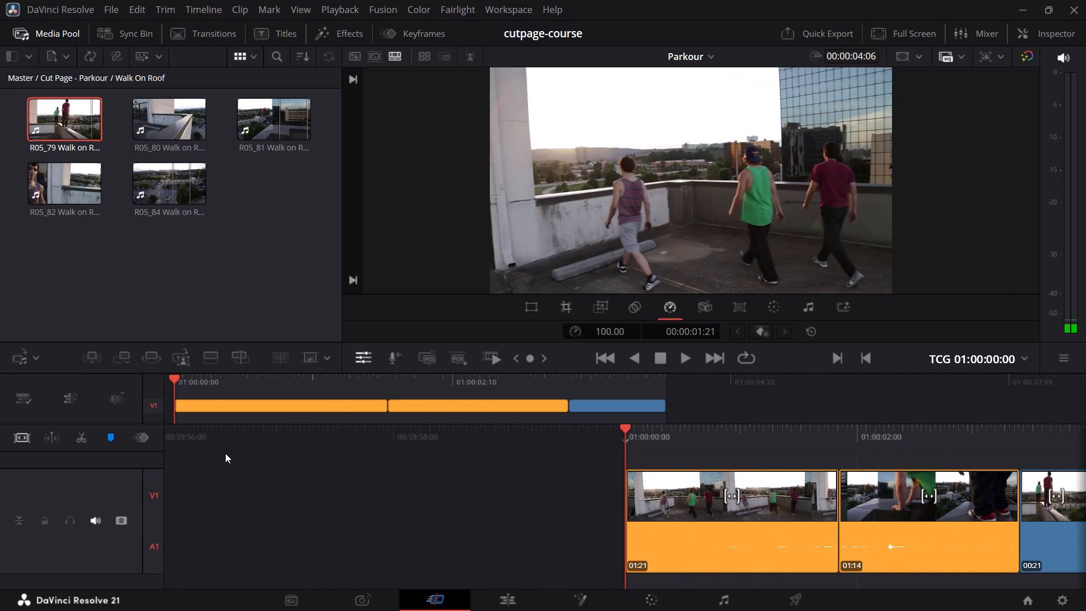
key(space)
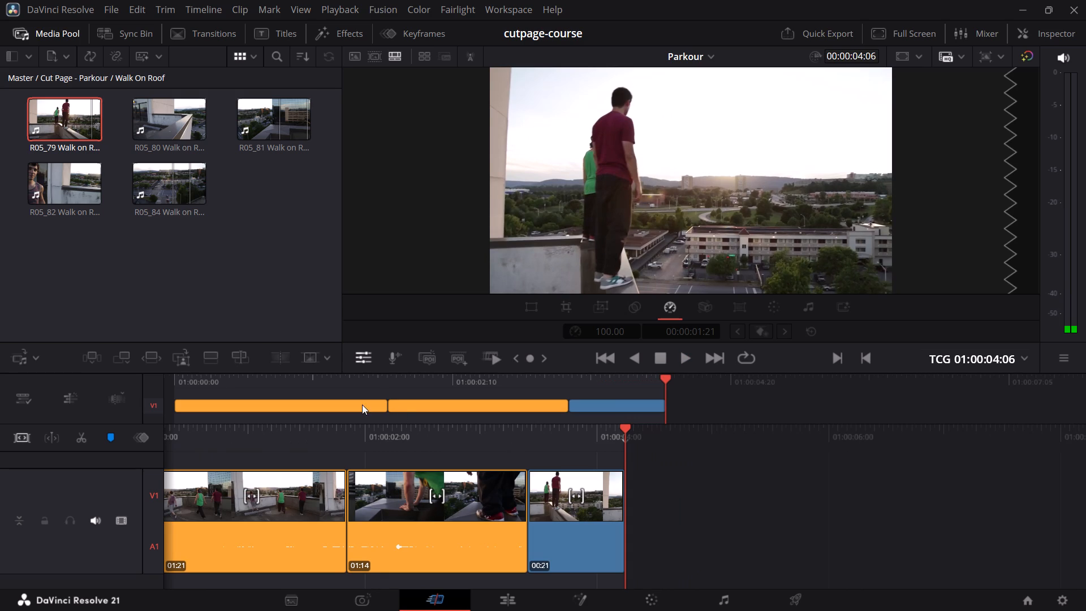
Trim one frame off the start of the second timeline clip, giving it a length of 01:13, and preview the cut.
click(386, 380)
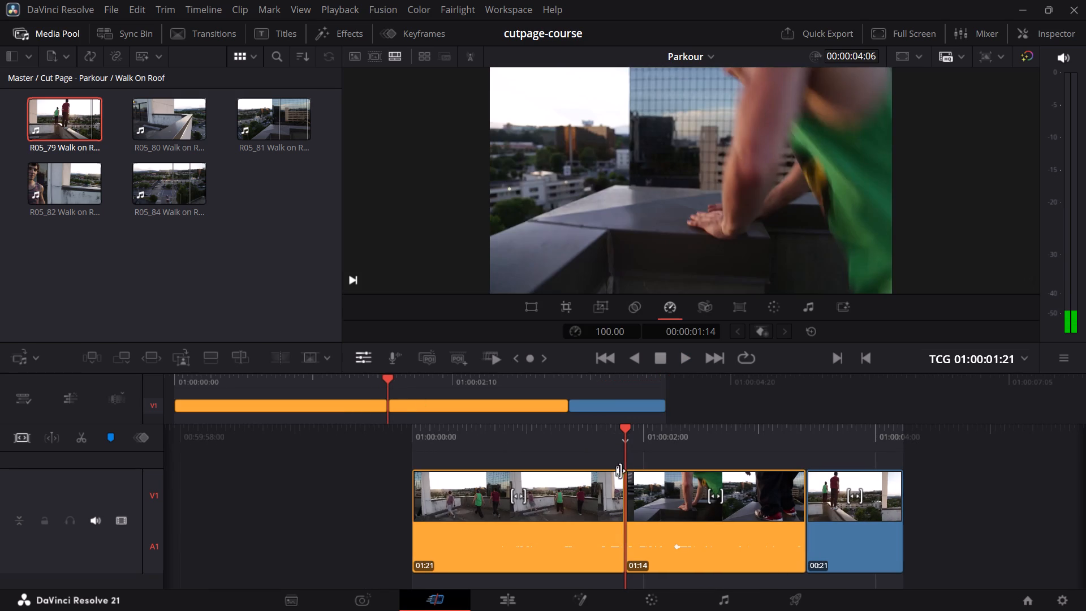
click(617, 478)
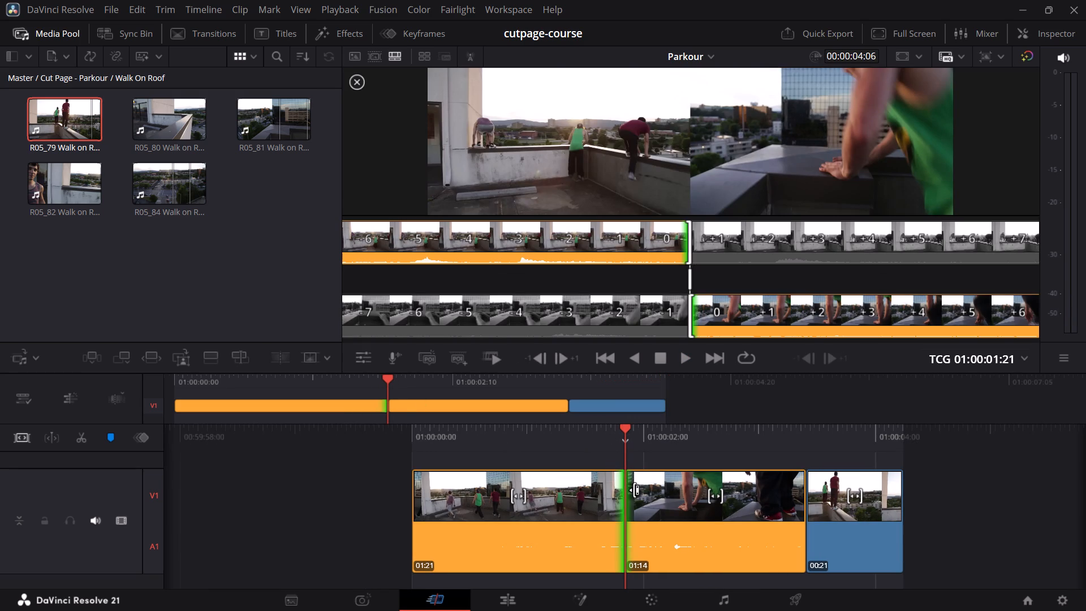
click(634, 490)
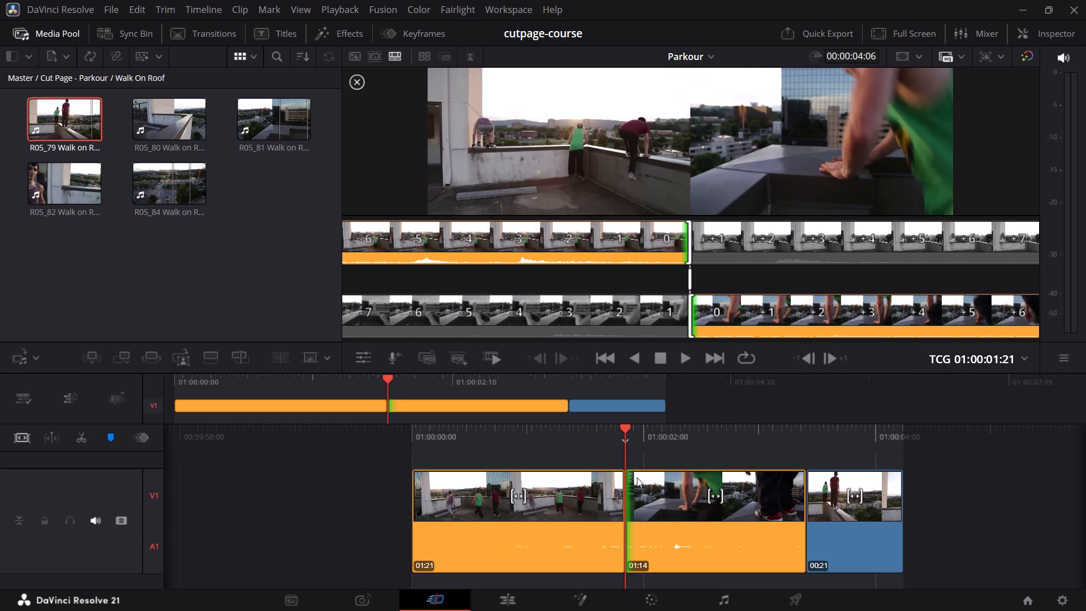
click(828, 357)
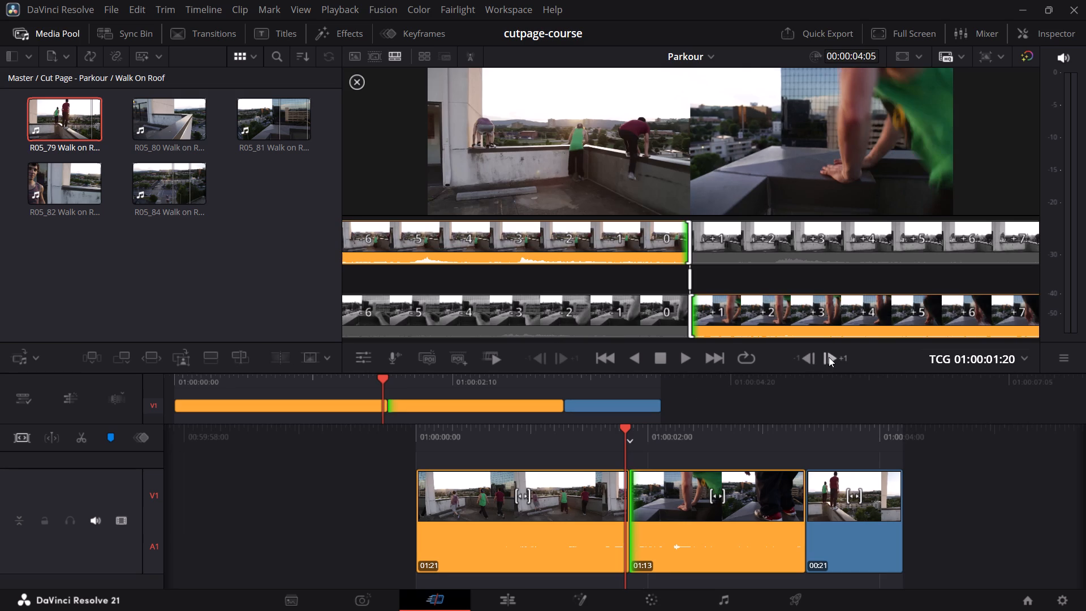
key(slash)
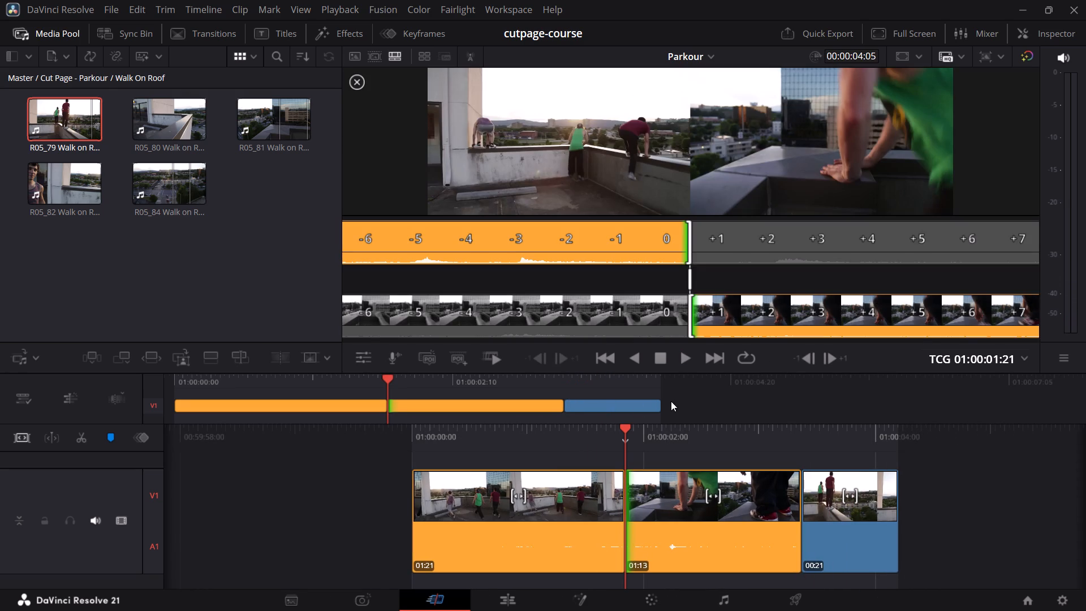
Set the third timeline clip's colour to Apricot to match the other two clips.
right_click(630, 407)
click(691, 81)
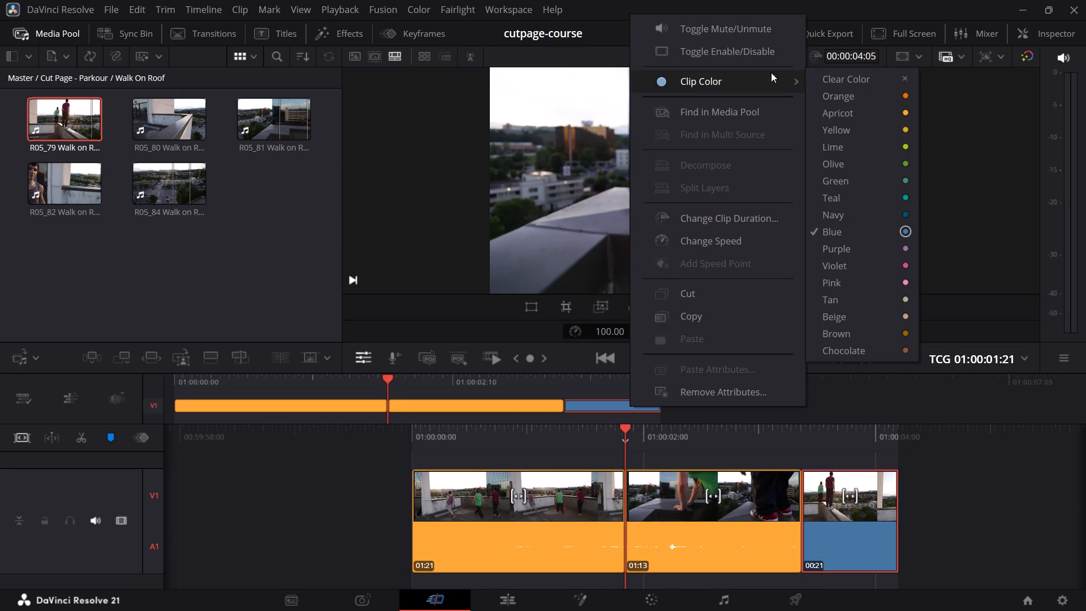
click(864, 107)
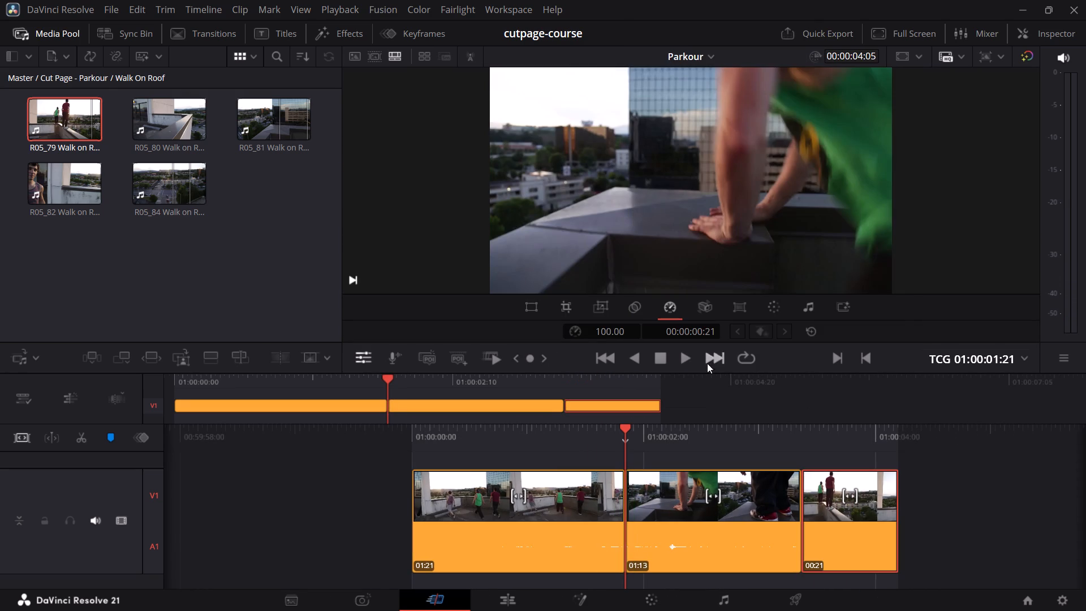
Scrub through the third timeline clip and park the playhead at the end of the timeline.
drag(504, 376, 615, 391)
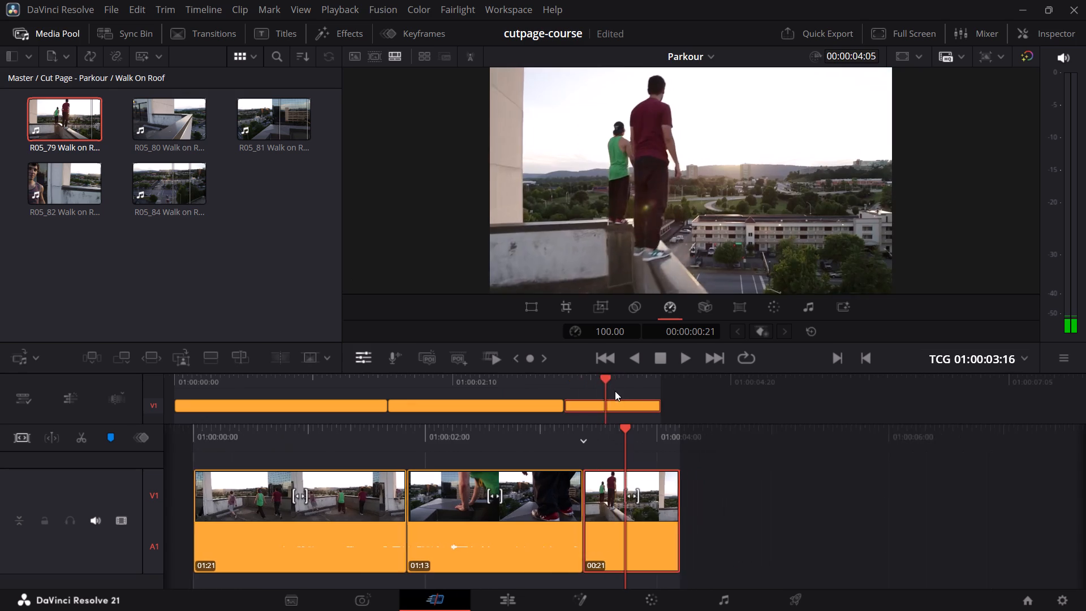
drag(615, 391, 667, 403)
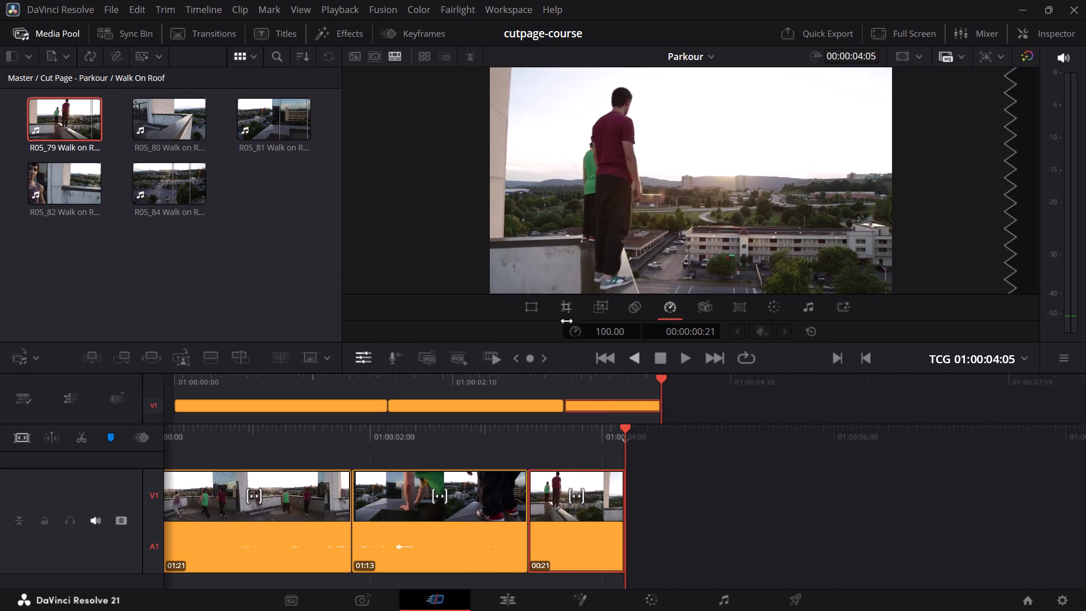
Look through the More Stuff and Start Upp bins for further footage and skim the R01_28 Fountain Skip clip.
click(85, 75)
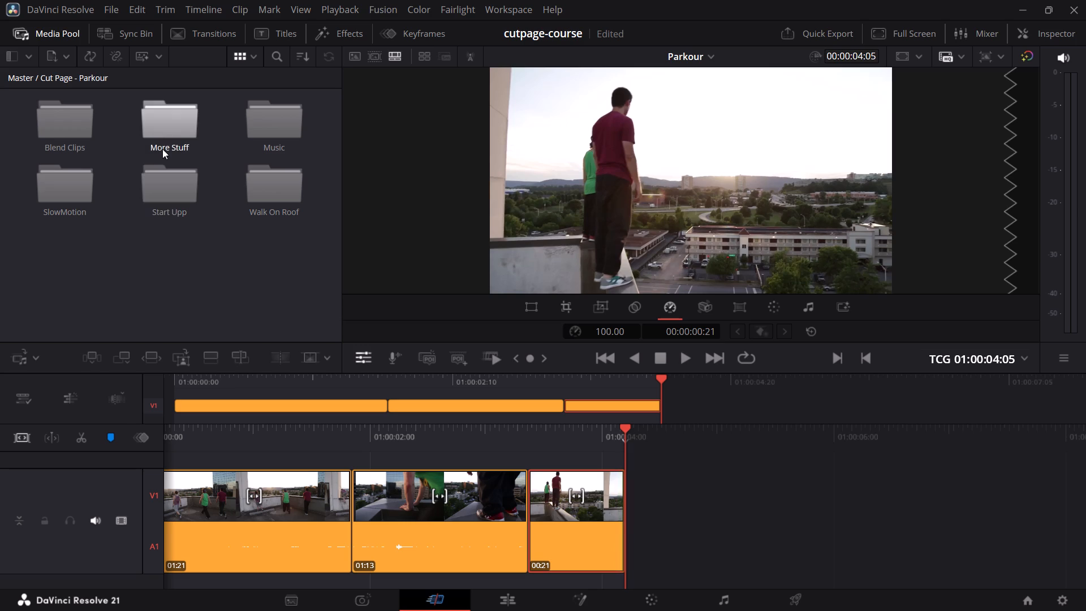
double_click(167, 128)
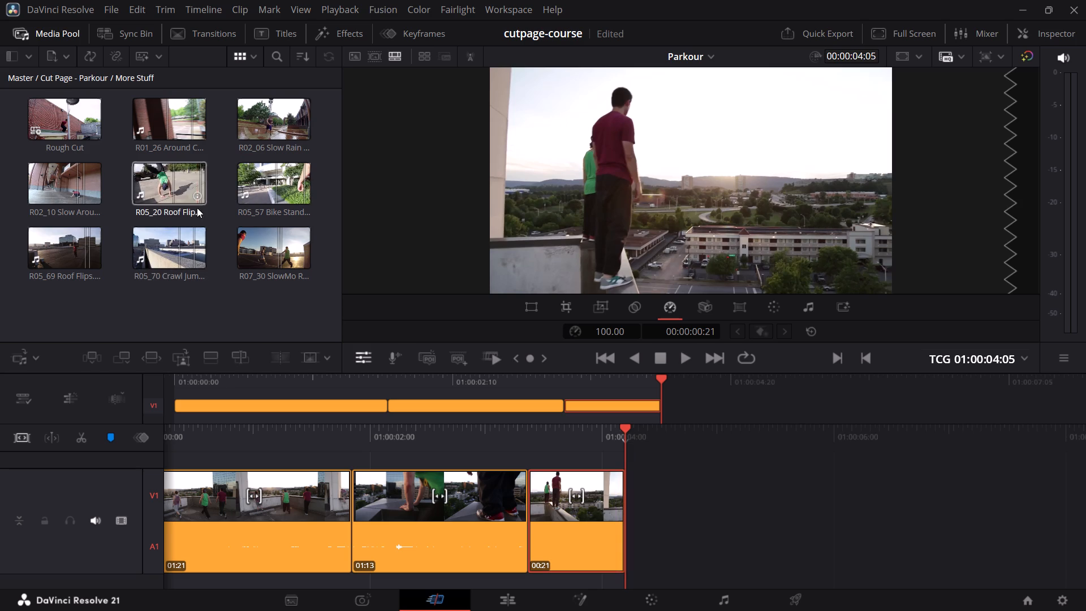
click(74, 75)
double_click(156, 198)
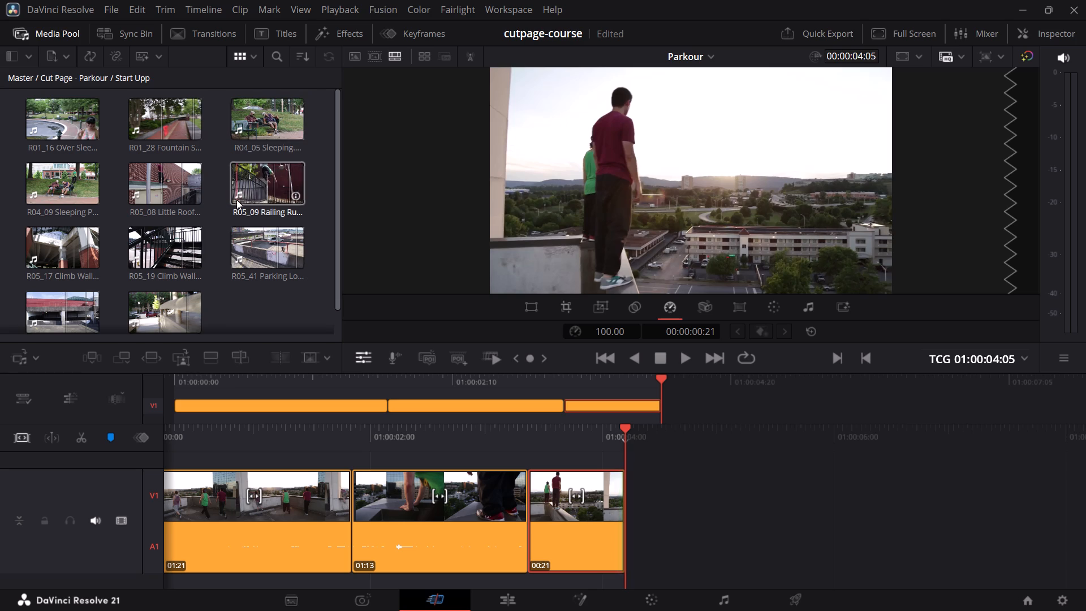
click(174, 123)
click(178, 123)
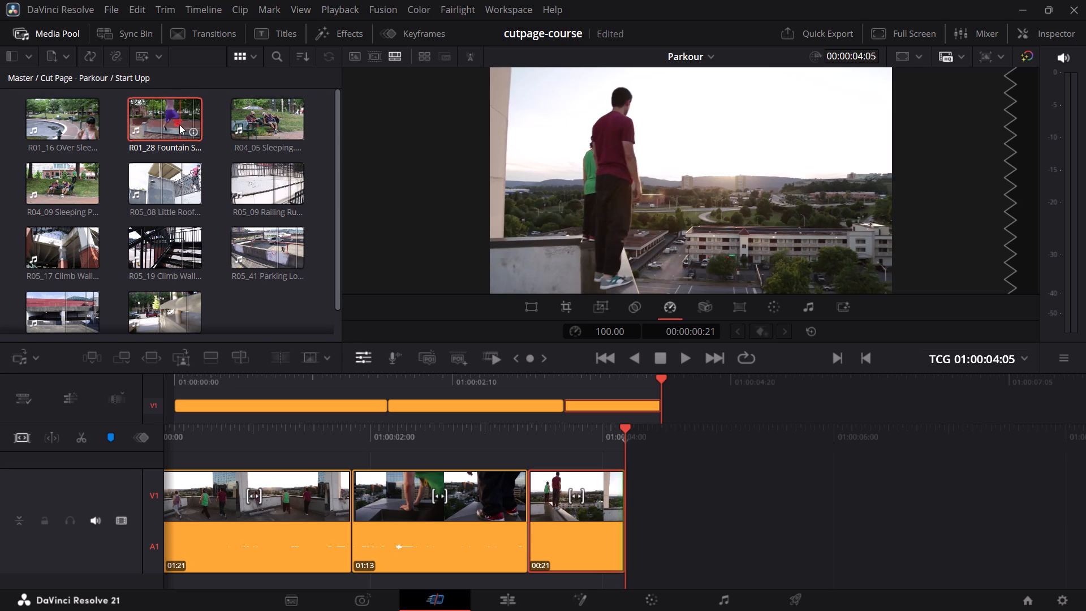
key(q)
drag(666, 334, 667, 333)
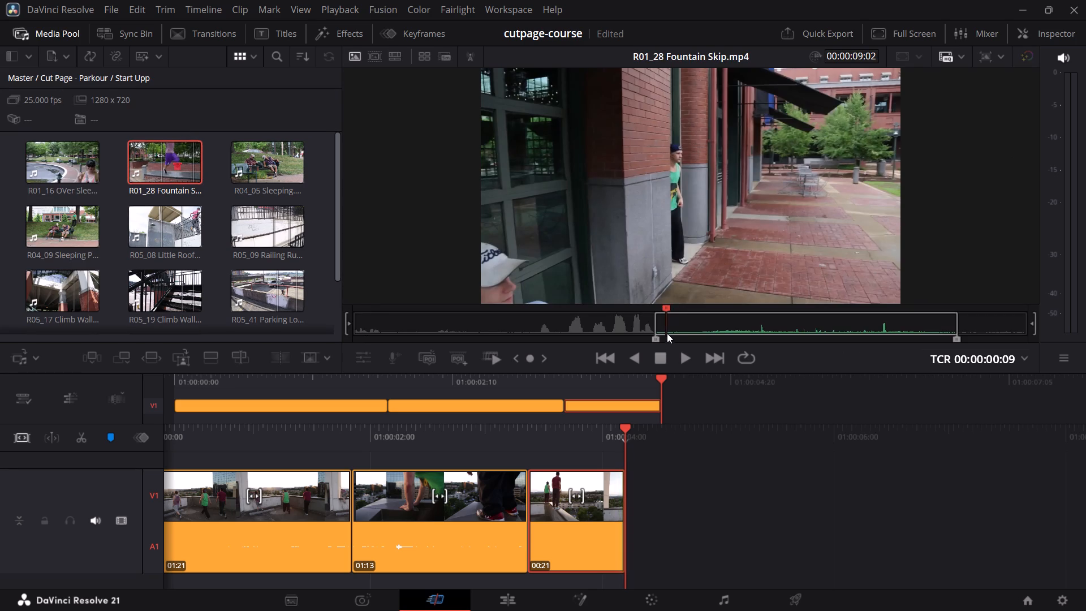
drag(667, 333, 699, 332)
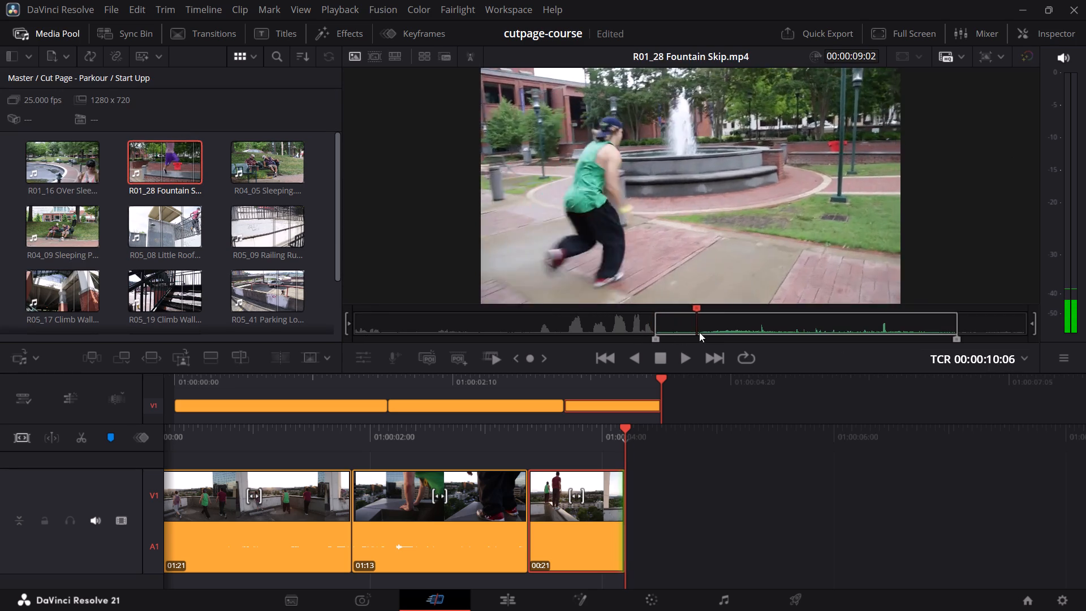
drag(699, 332, 891, 346)
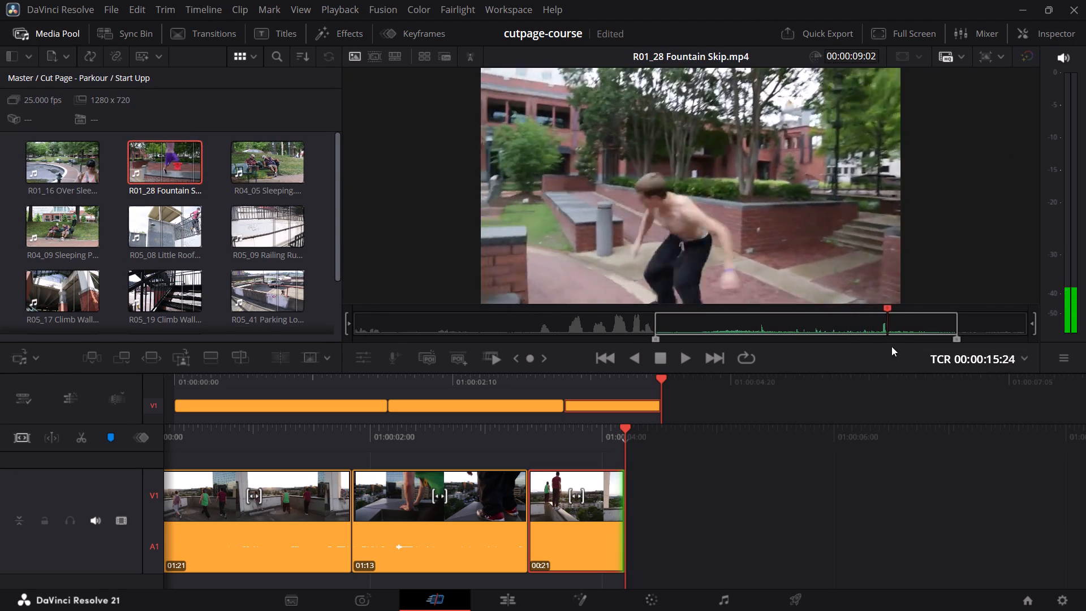
drag(891, 346, 963, 359)
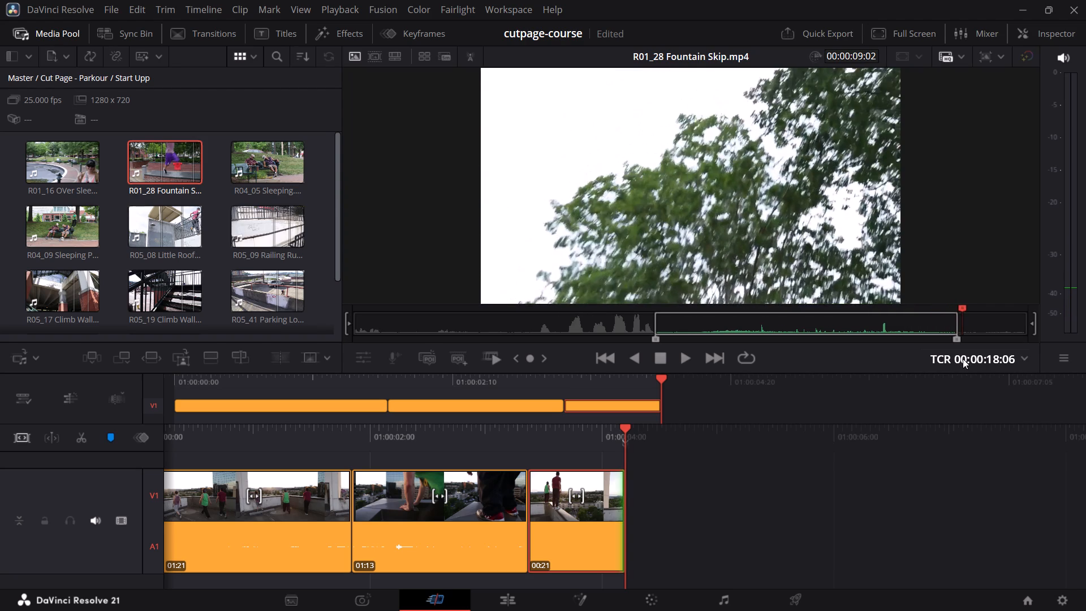
drag(963, 359, 885, 355)
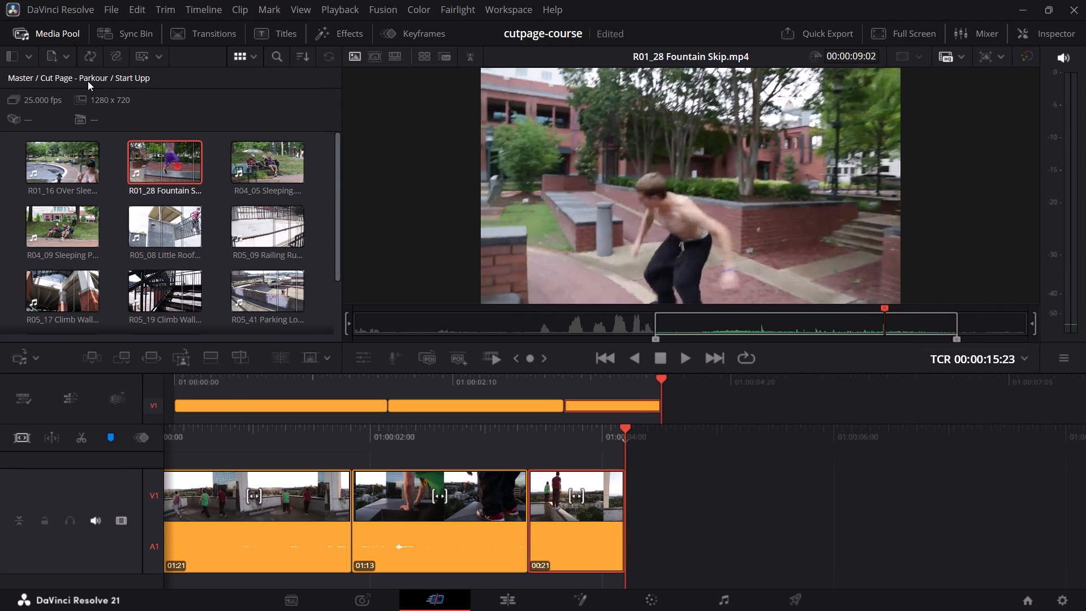
Look in the SlowMotion bin and skim the R02_12 Slow Fountain Flips clip for usable fountain action.
click(88, 80)
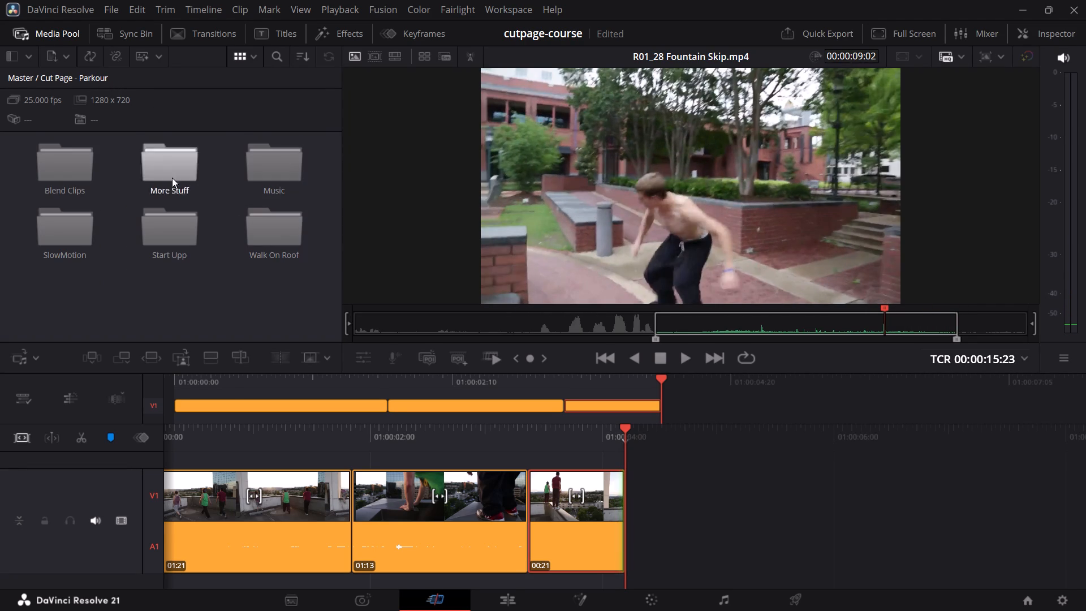
double_click(79, 246)
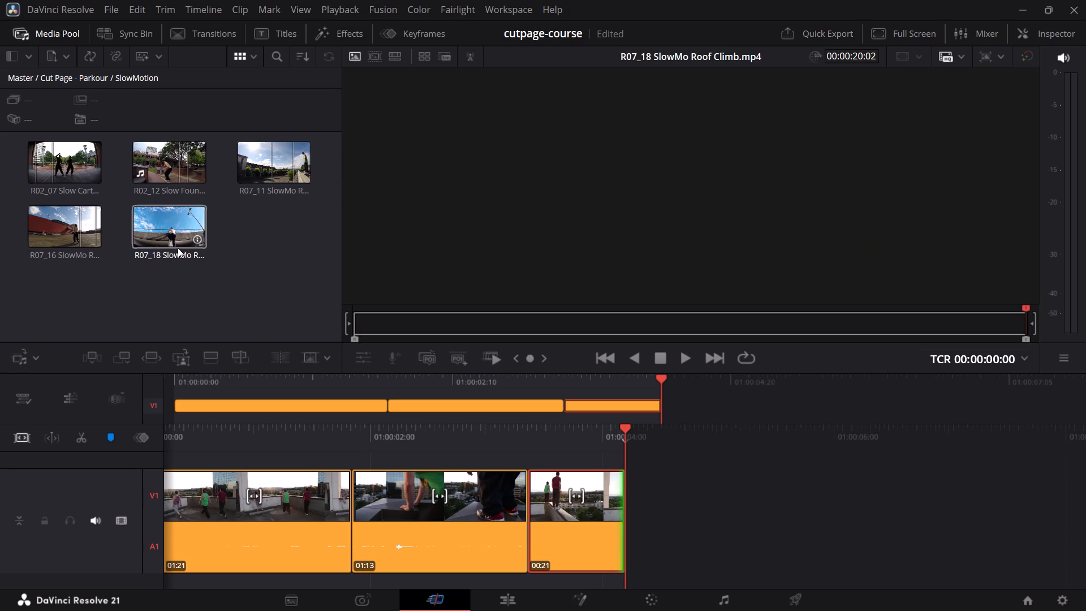
double_click(149, 173)
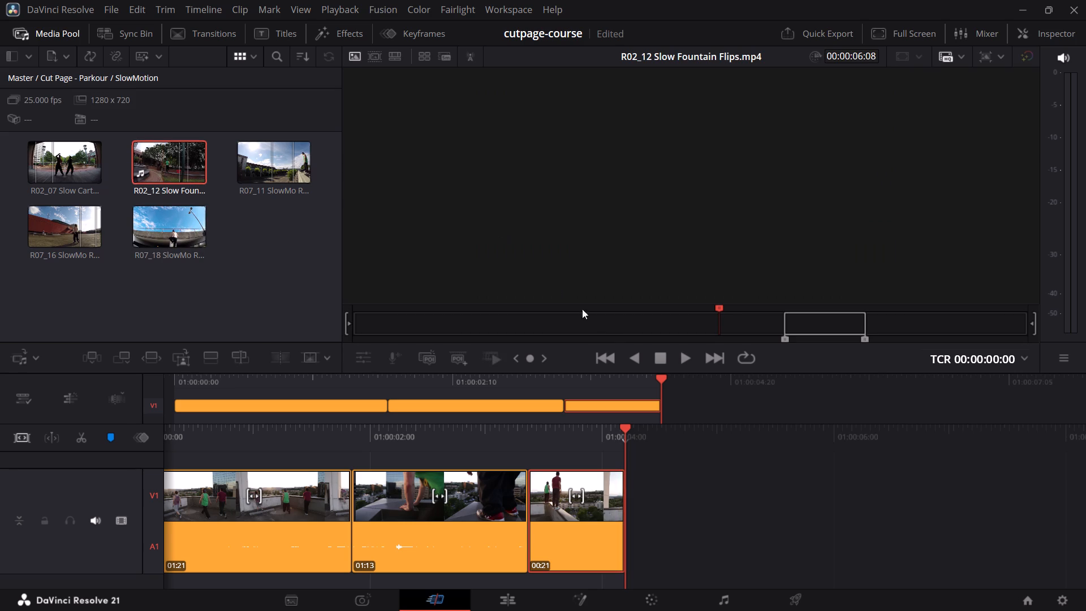
drag(604, 333, 406, 346)
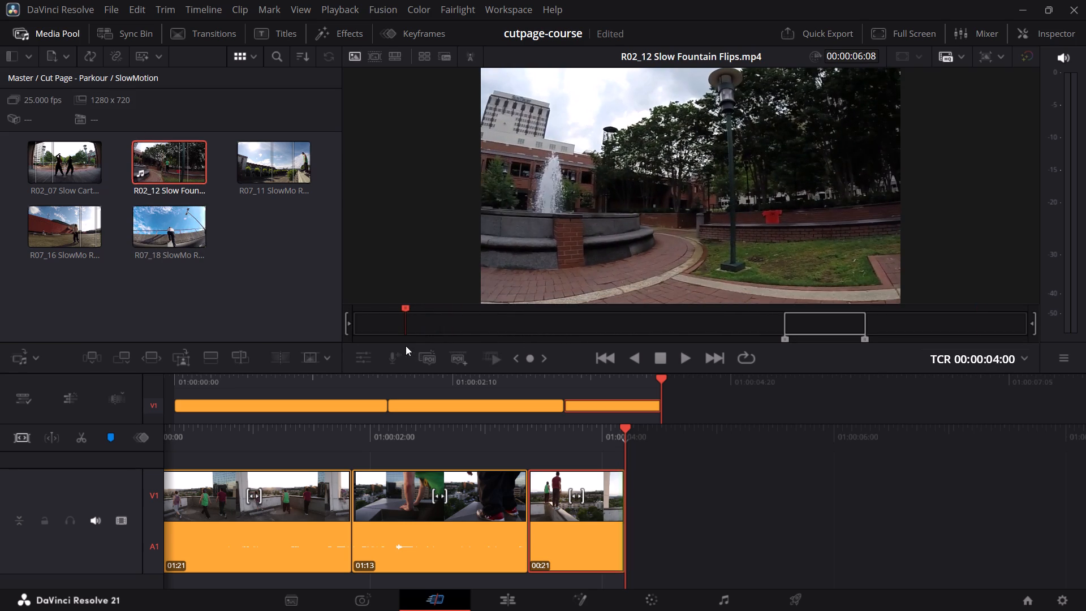
drag(406, 346, 449, 356)
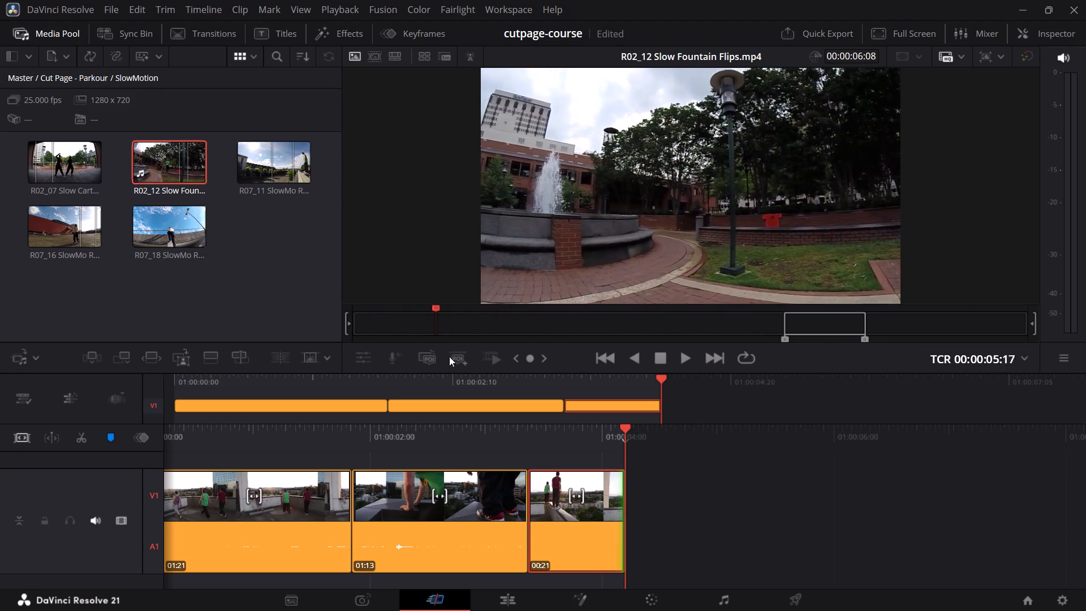
drag(449, 356, 746, 391)
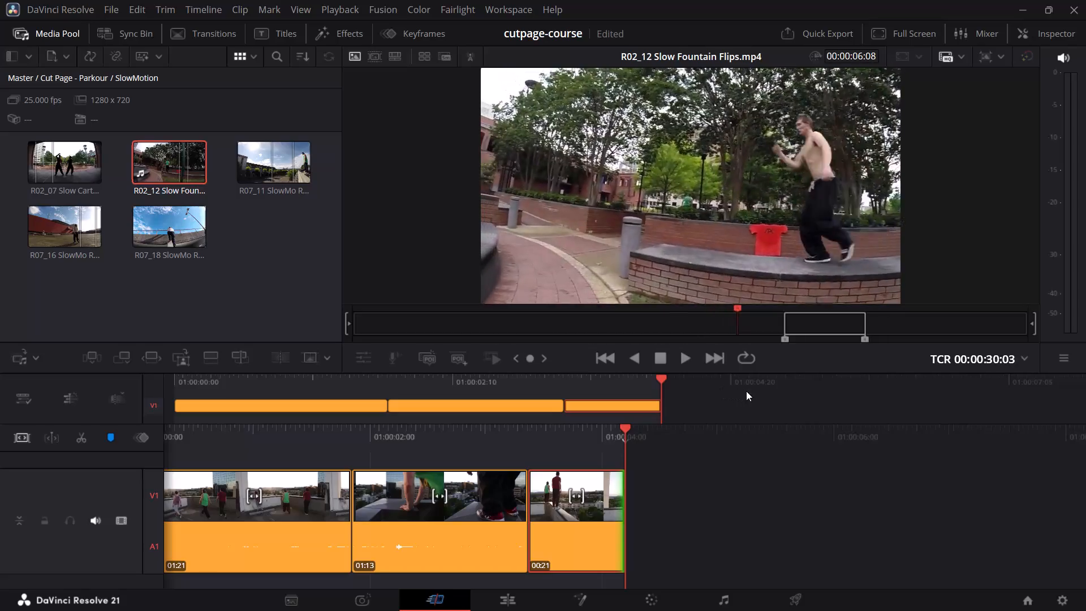
drag(746, 391, 1010, 391)
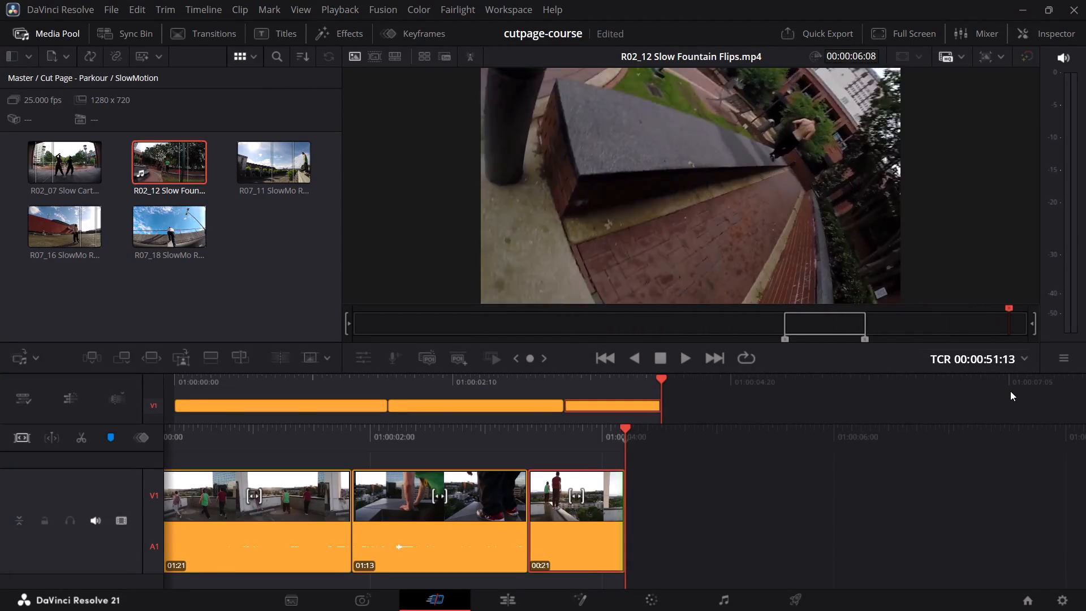
drag(1010, 391, 736, 381)
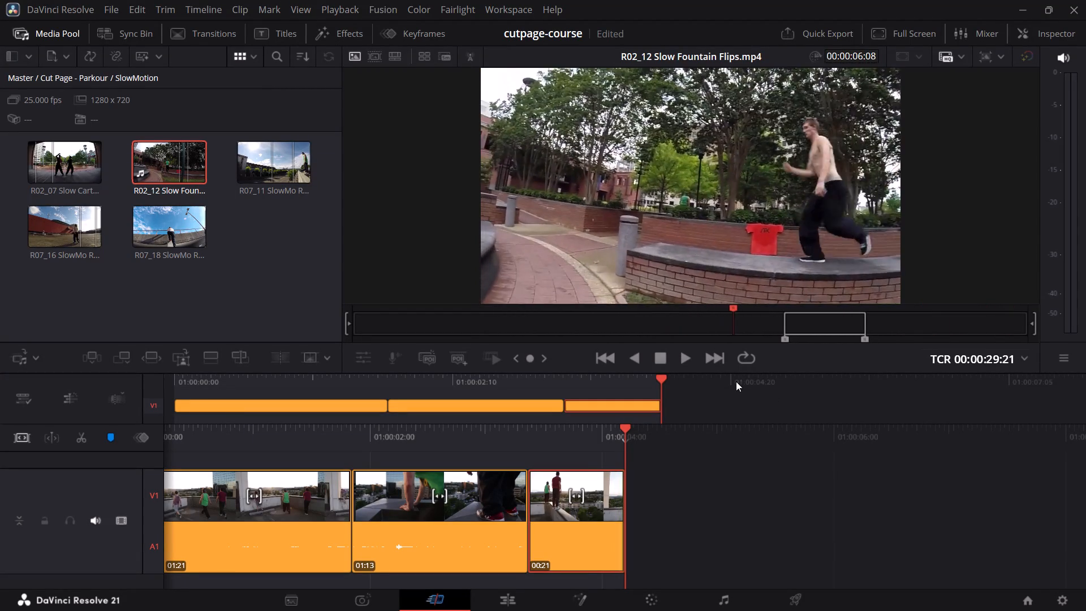
drag(736, 381, 866, 385)
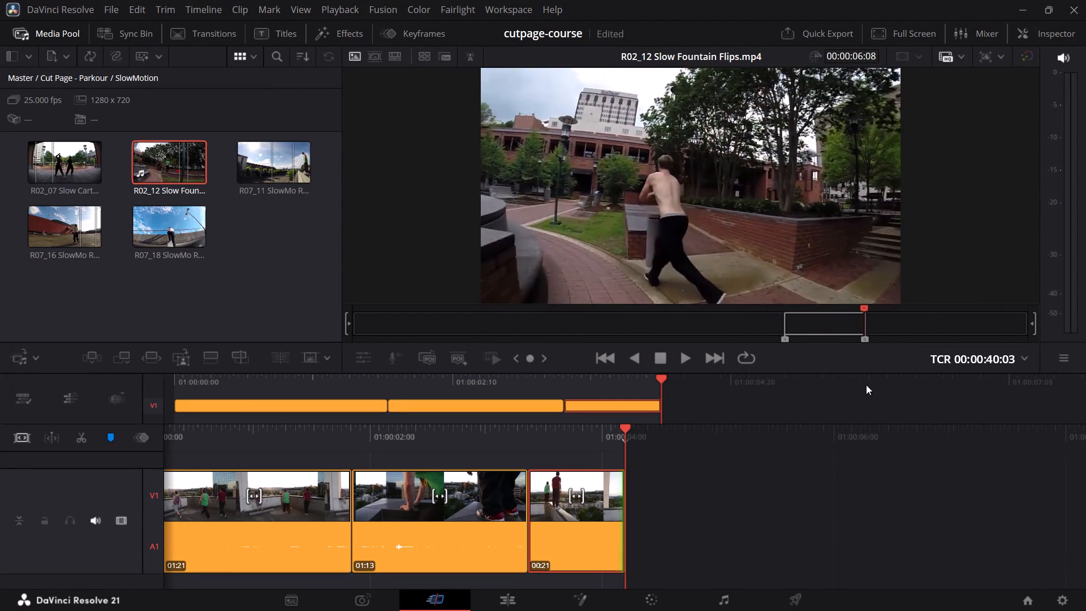
drag(866, 385, 992, 381)
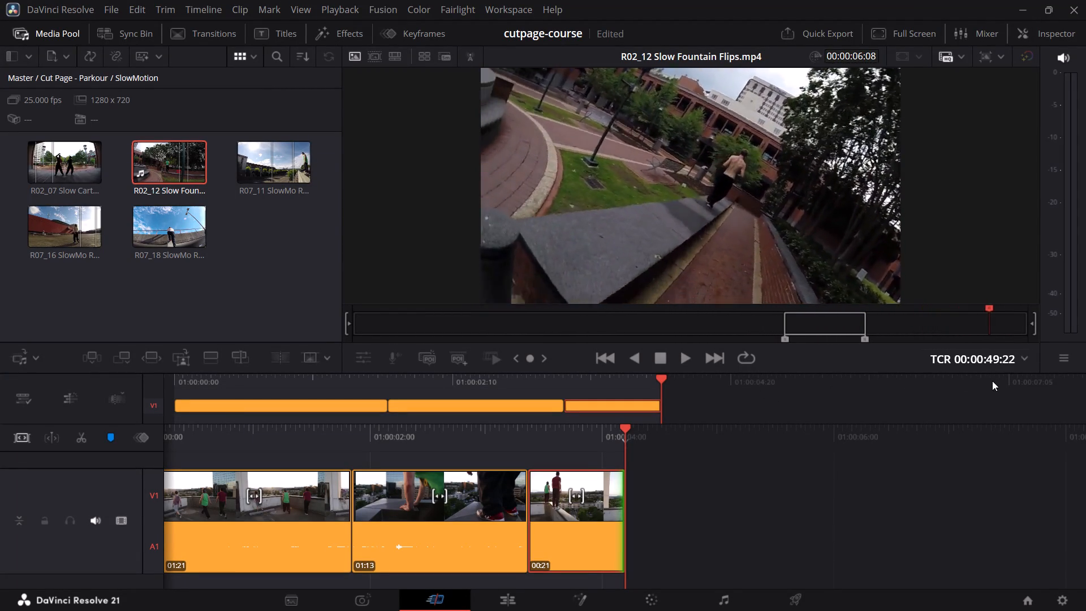
drag(992, 381, 548, 352)
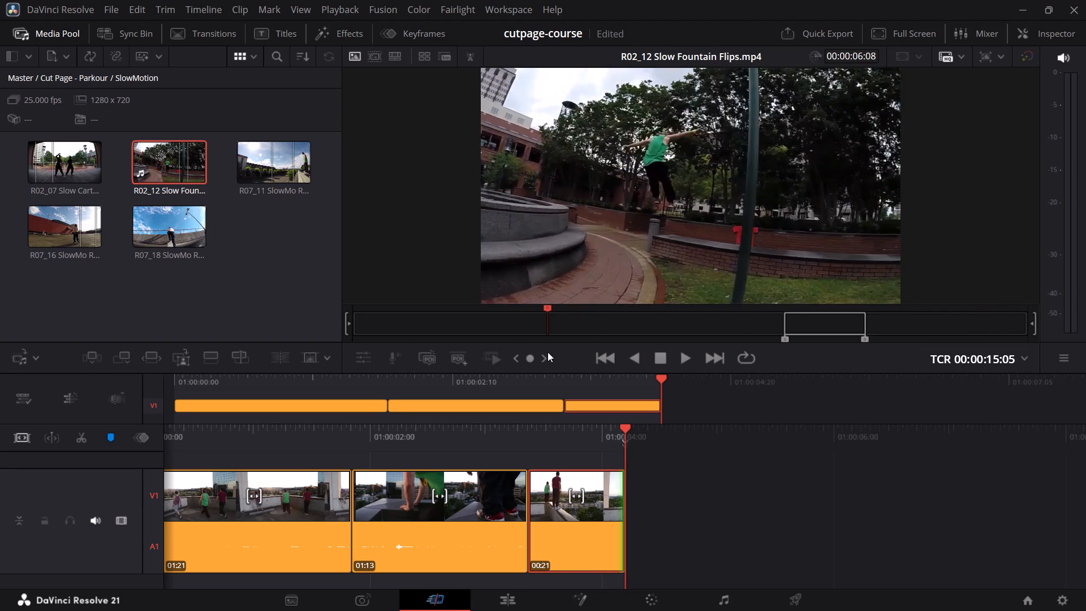
drag(548, 352, 642, 361)
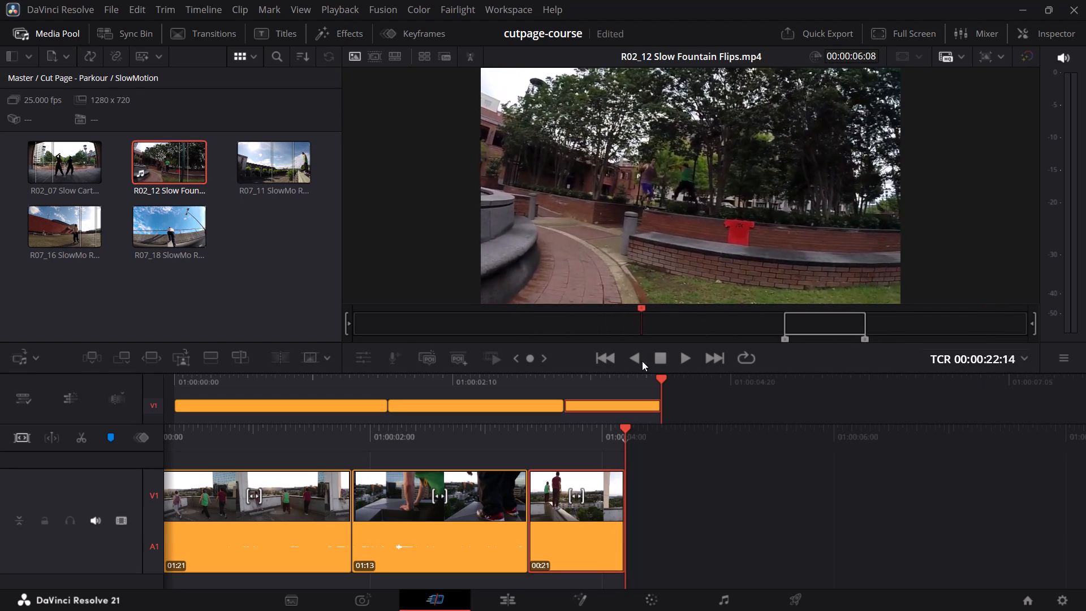
drag(642, 361, 765, 368)
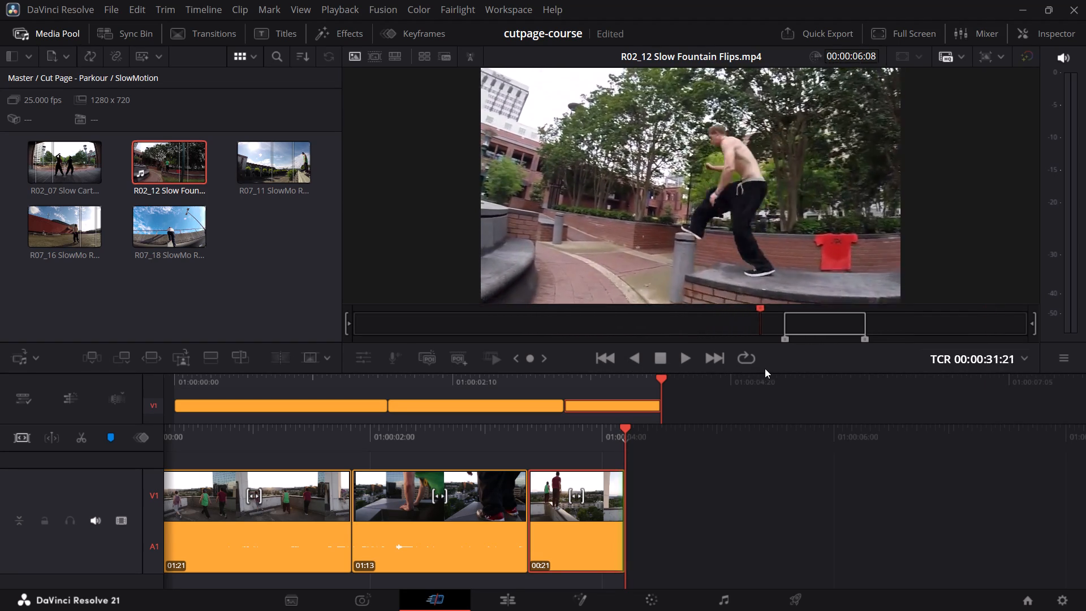
drag(765, 368, 867, 375)
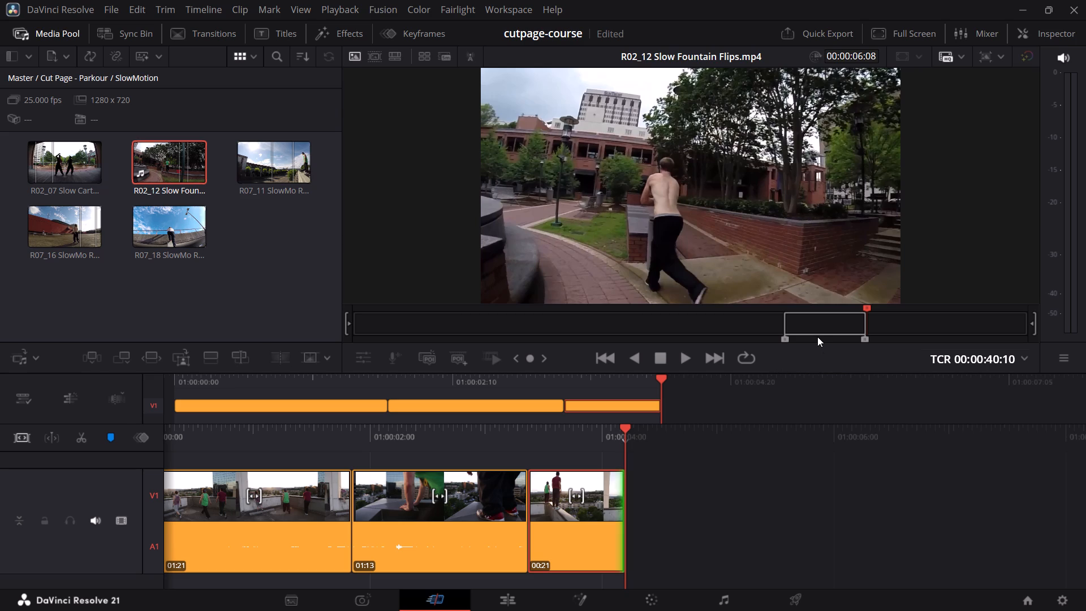
drag(817, 334, 773, 334)
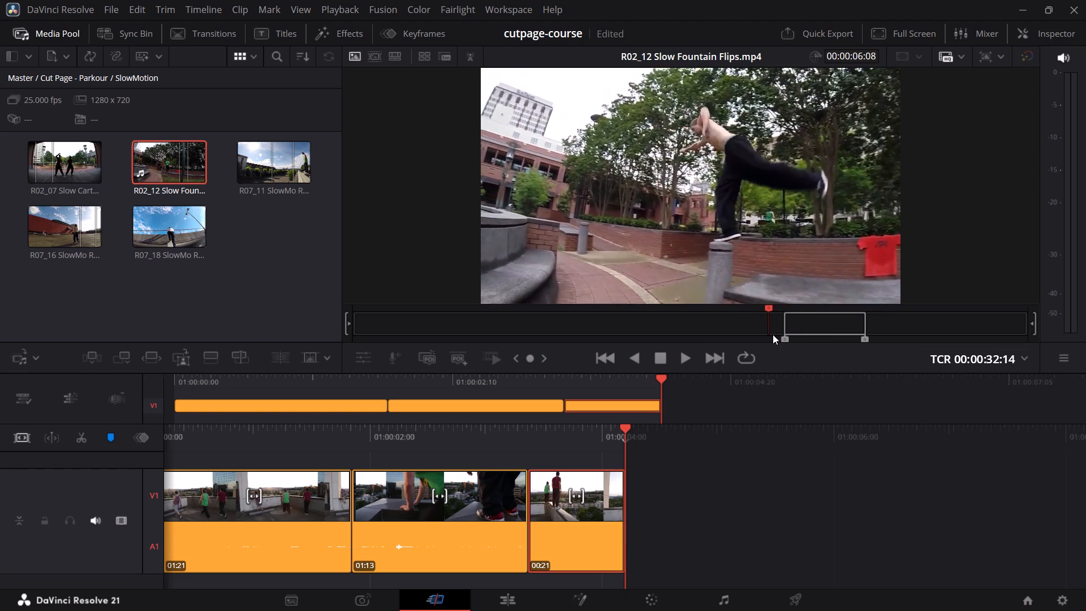
drag(773, 334, 852, 340)
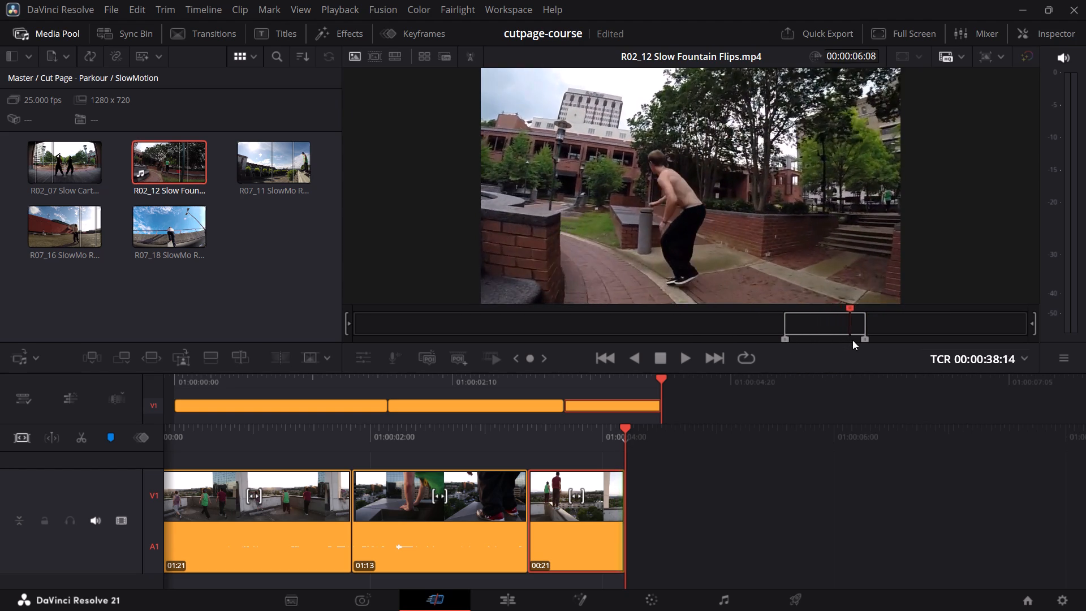
drag(852, 340, 777, 343)
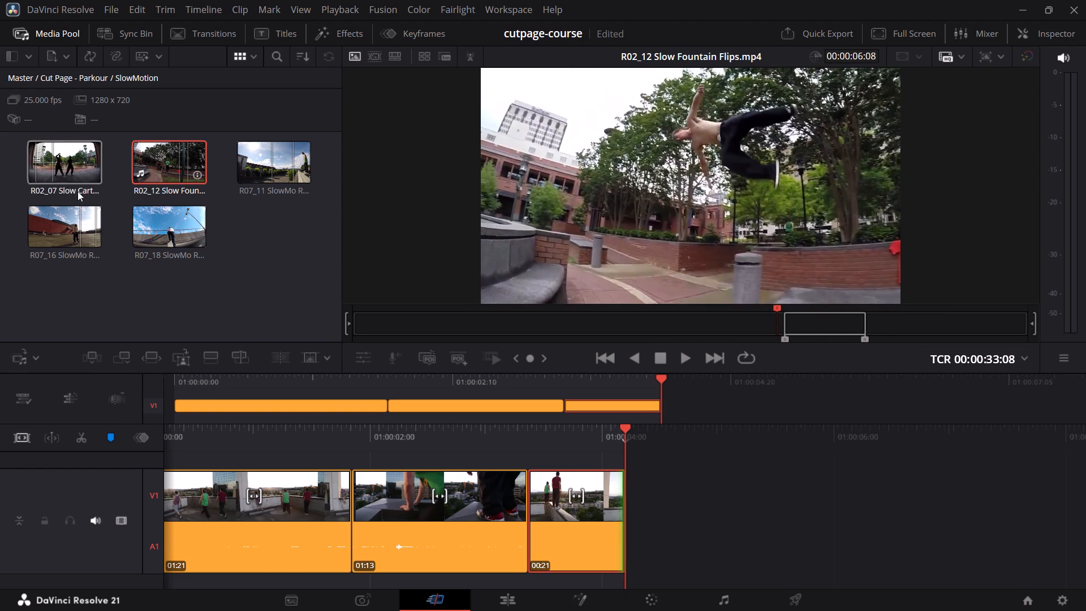
Skim R01_28 Fountain Skip in the Start Upp bin and append its marked 09:02 range to the end of the timeline.
click(89, 80)
double_click(160, 239)
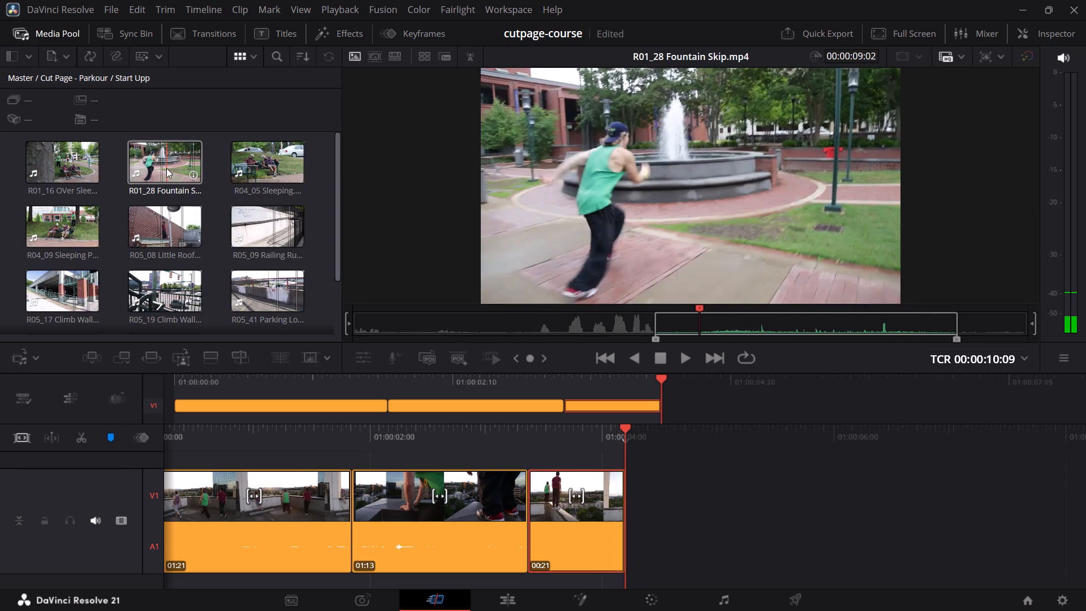
double_click(166, 167)
drag(705, 312, 705, 311)
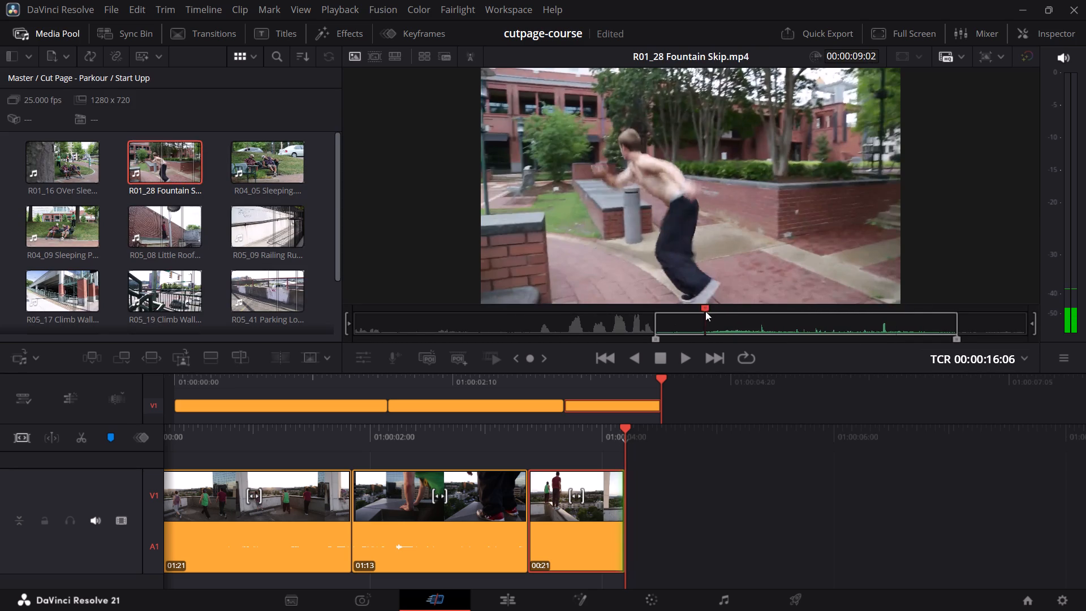
drag(705, 311, 716, 319)
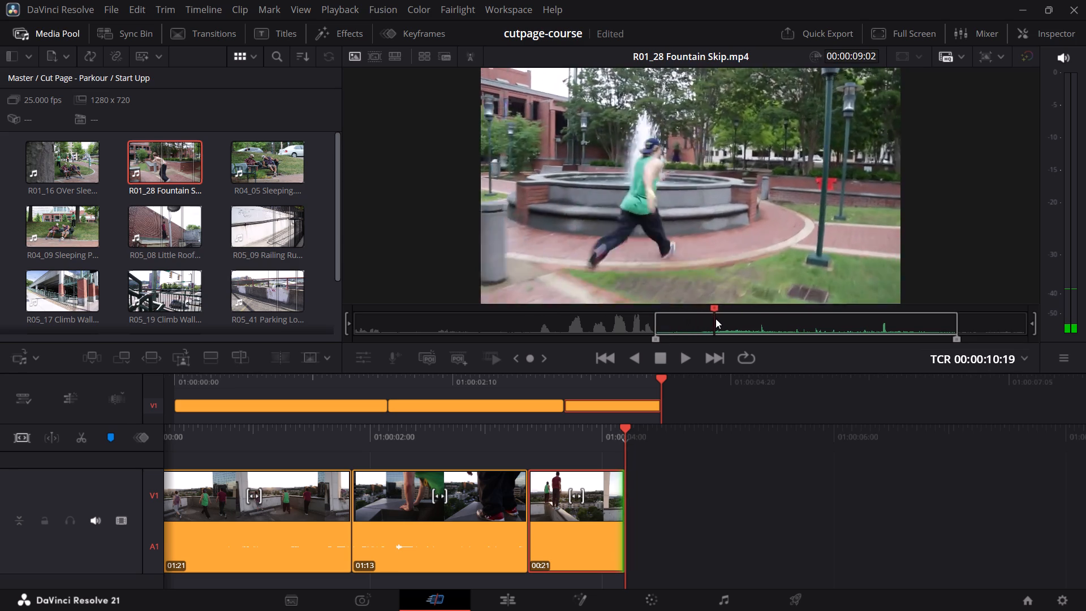
drag(716, 319, 860, 329)
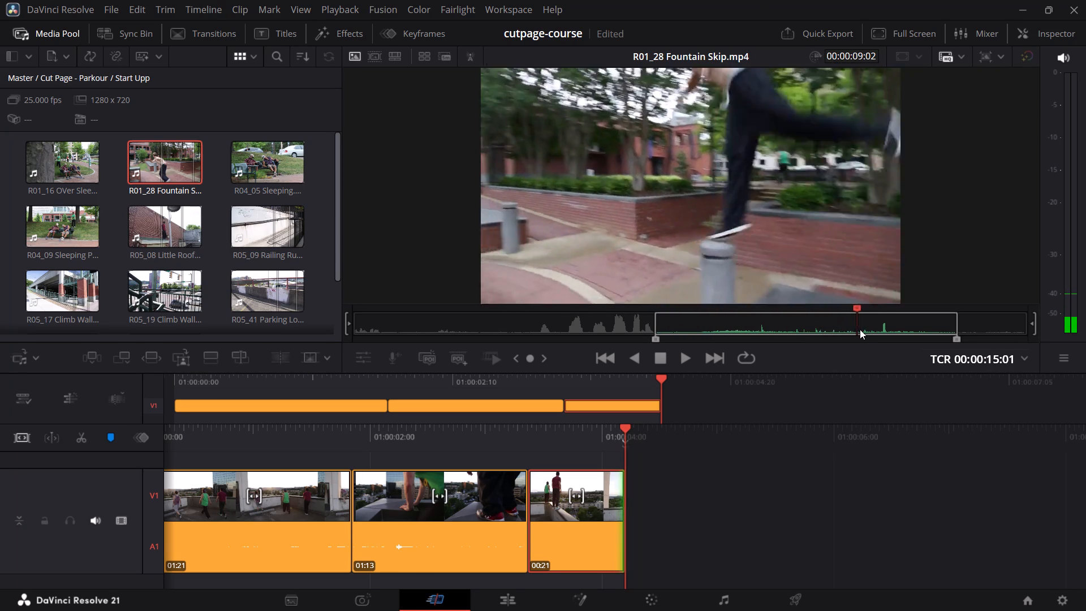
drag(860, 329, 905, 331)
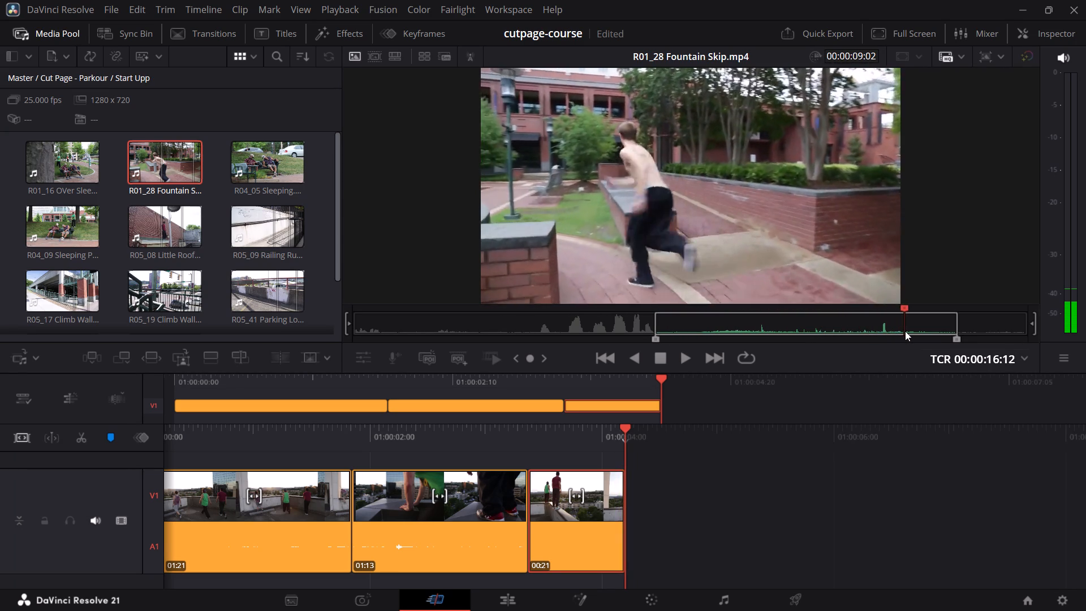
drag(905, 331, 958, 337)
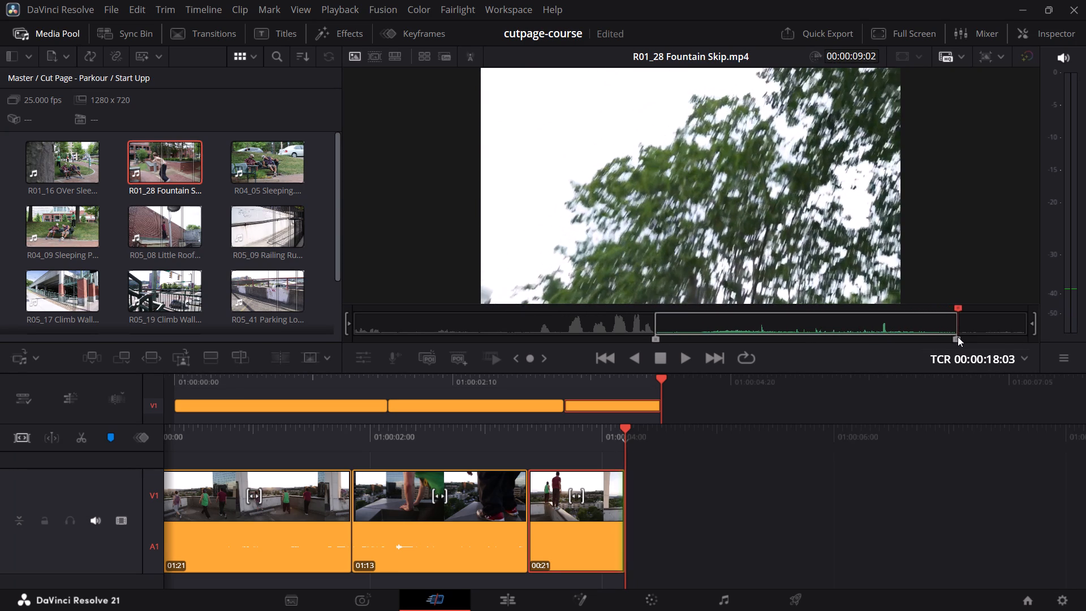
drag(958, 337, 746, 328)
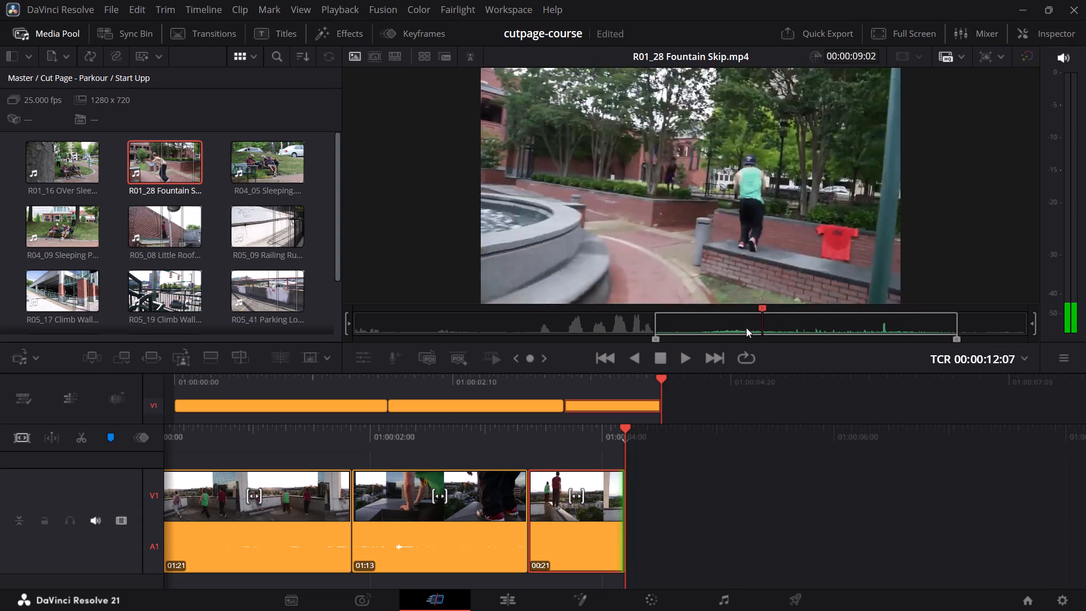
drag(746, 328, 709, 327)
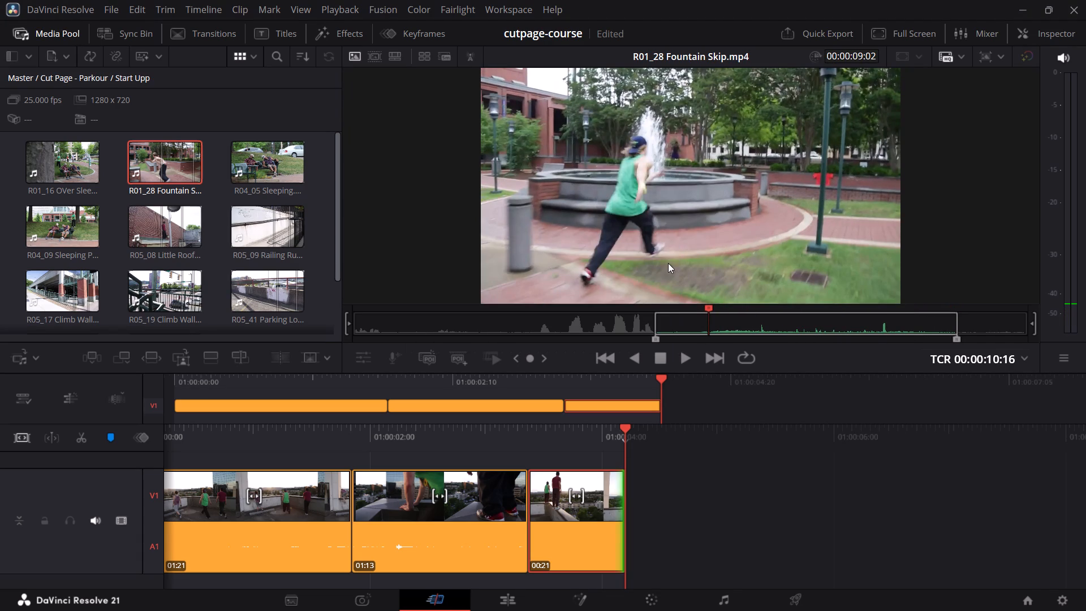
key(shift+F12)
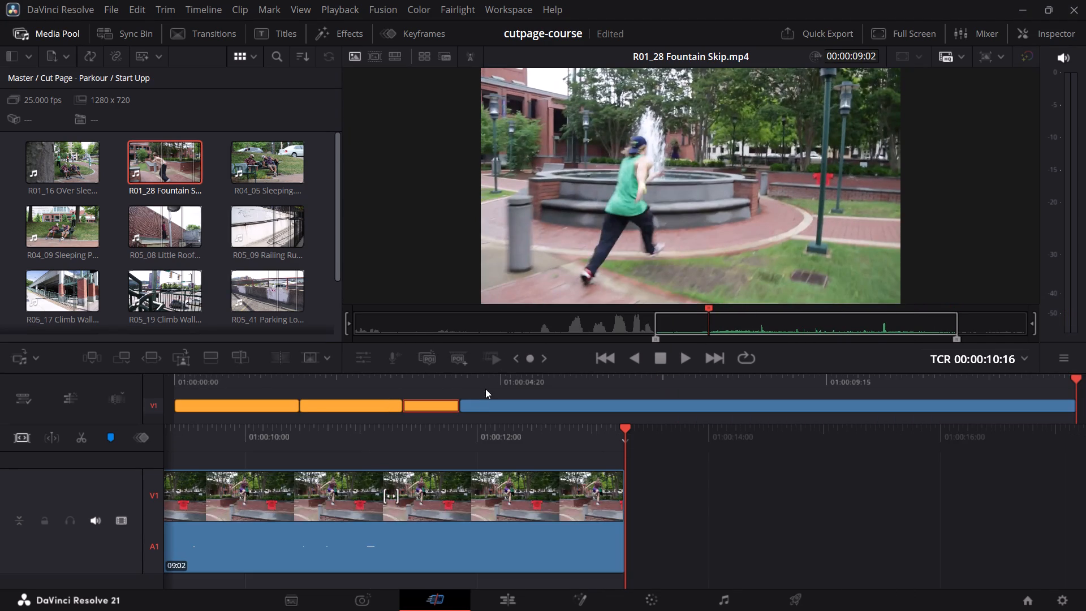
Preview the cut into the Fountain Skip clip and trim 20 frames off the clip's start, giving it a length of 08:07.
click(456, 380)
click(425, 383)
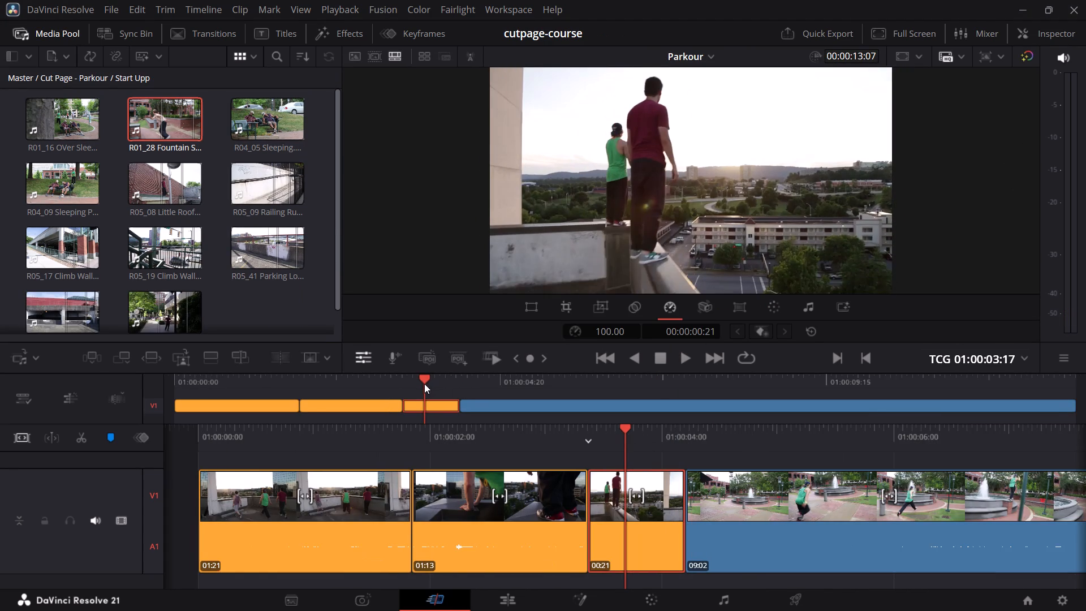
key(space)
key(space)
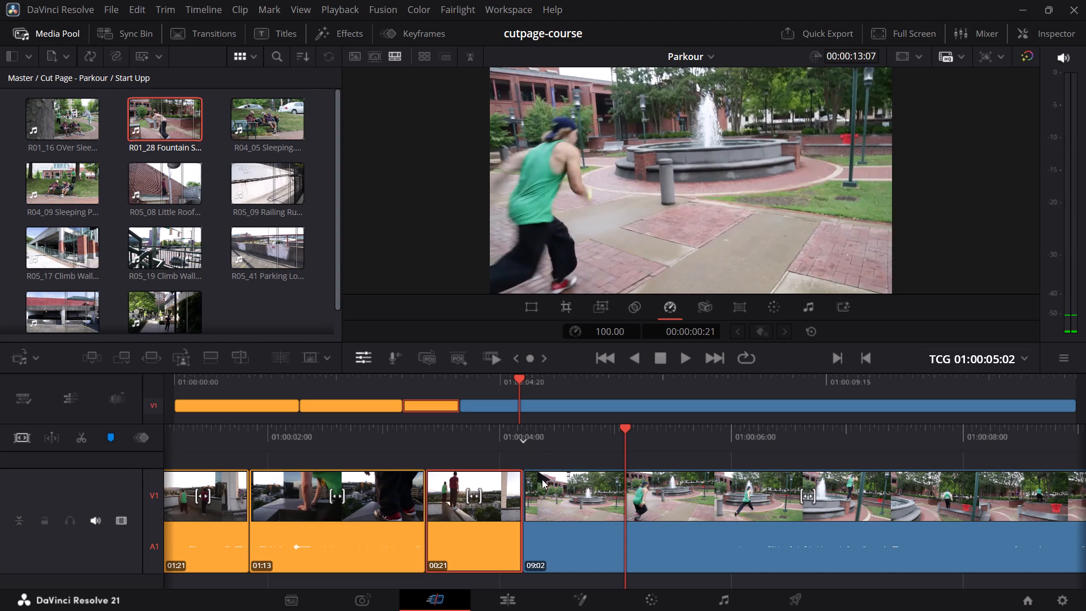
click(530, 493)
drag(530, 493, 598, 497)
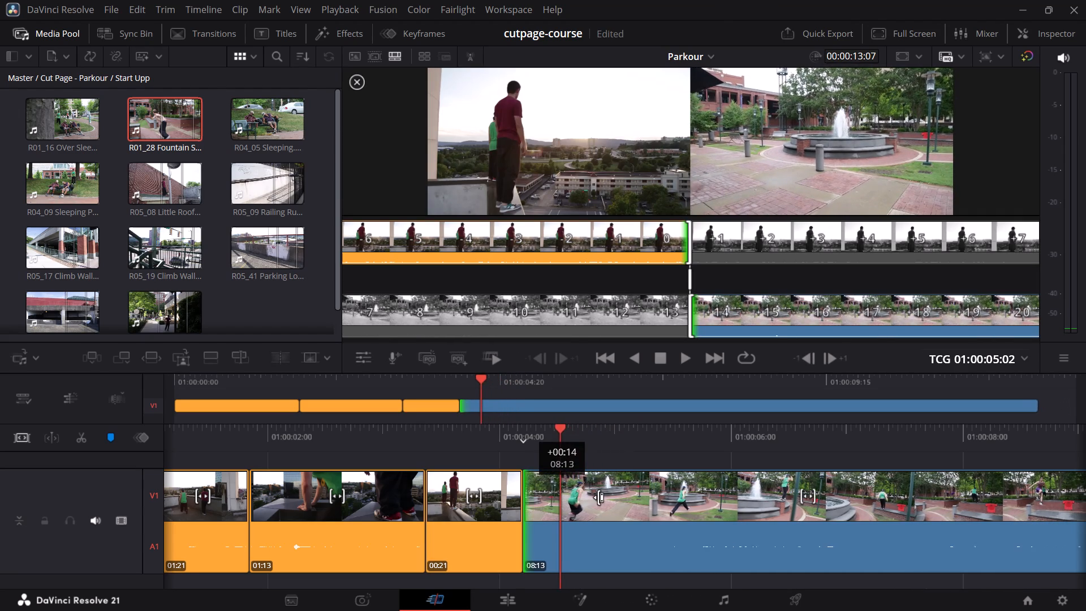
drag(598, 497, 626, 499)
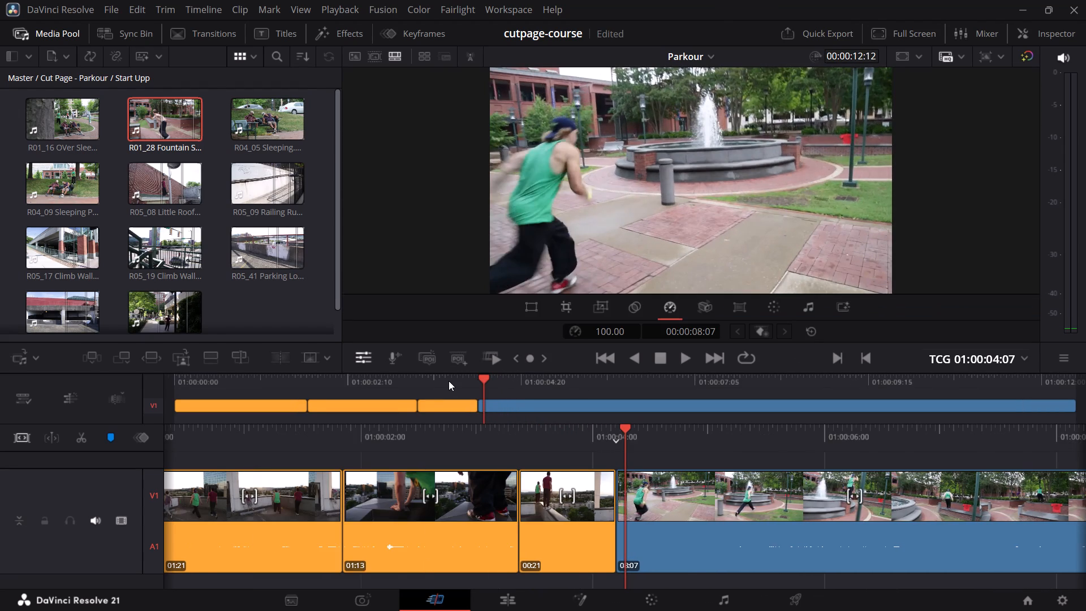
Preview the timeline from the last rooftop clip and scrub the Fountain Skip clip around the flip off the wall.
click(447, 381)
key(space)
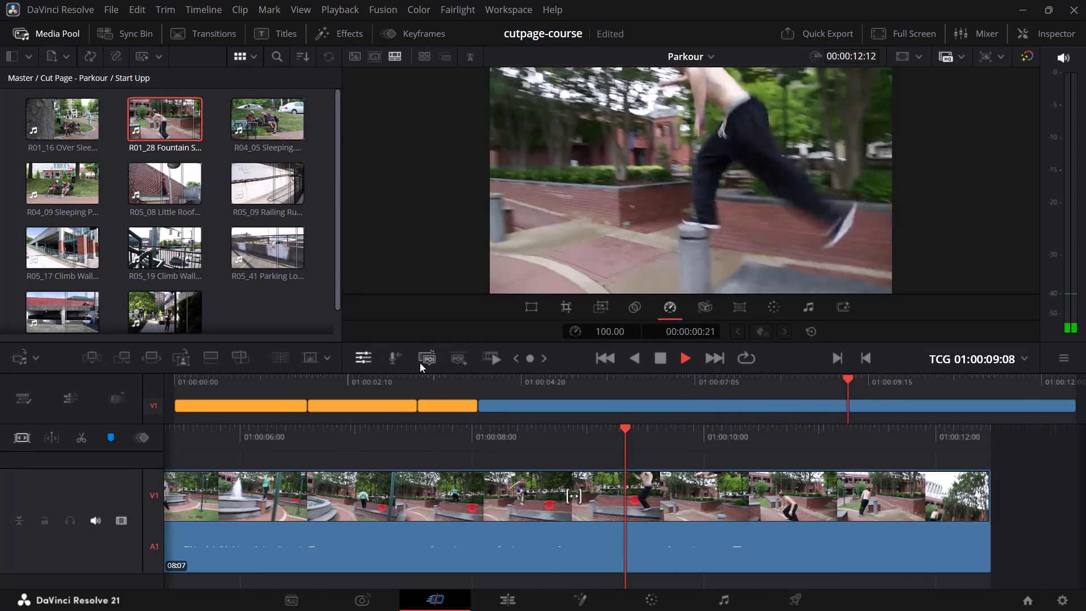
key(space)
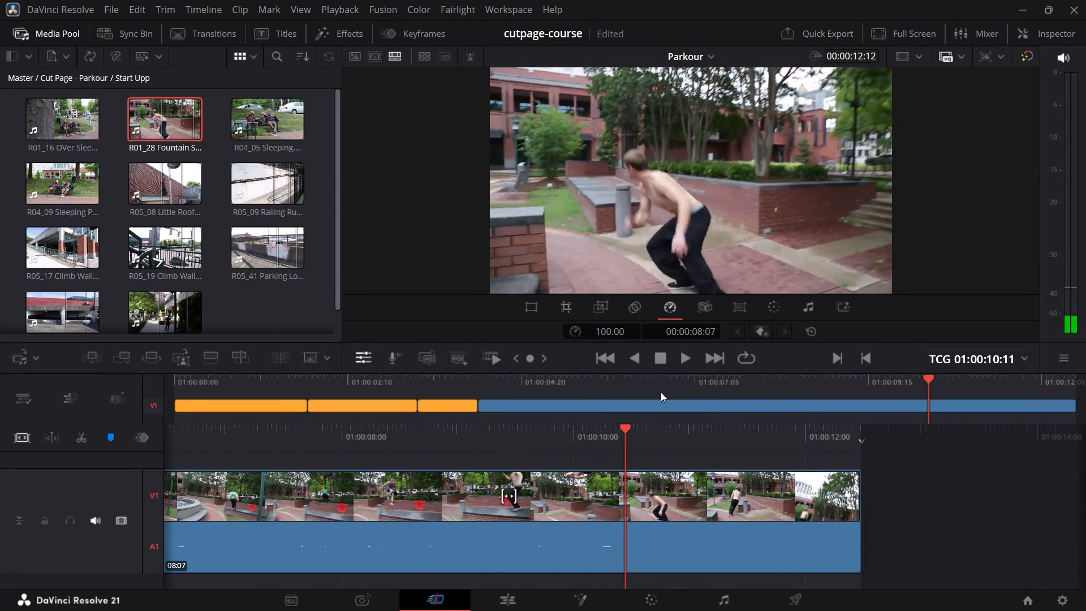
click(781, 391)
click(775, 382)
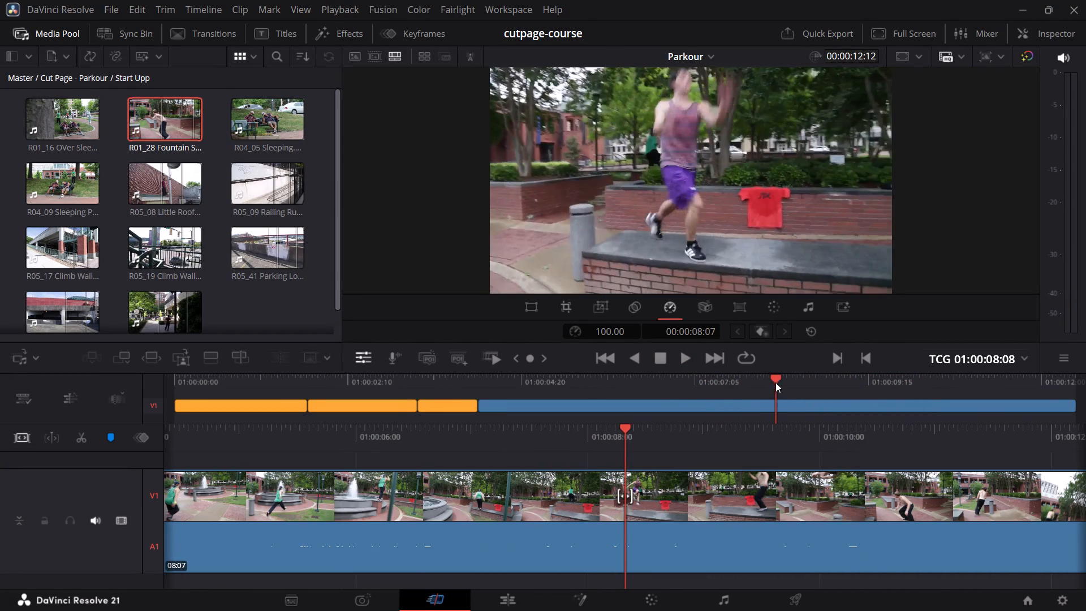
drag(774, 378, 867, 388)
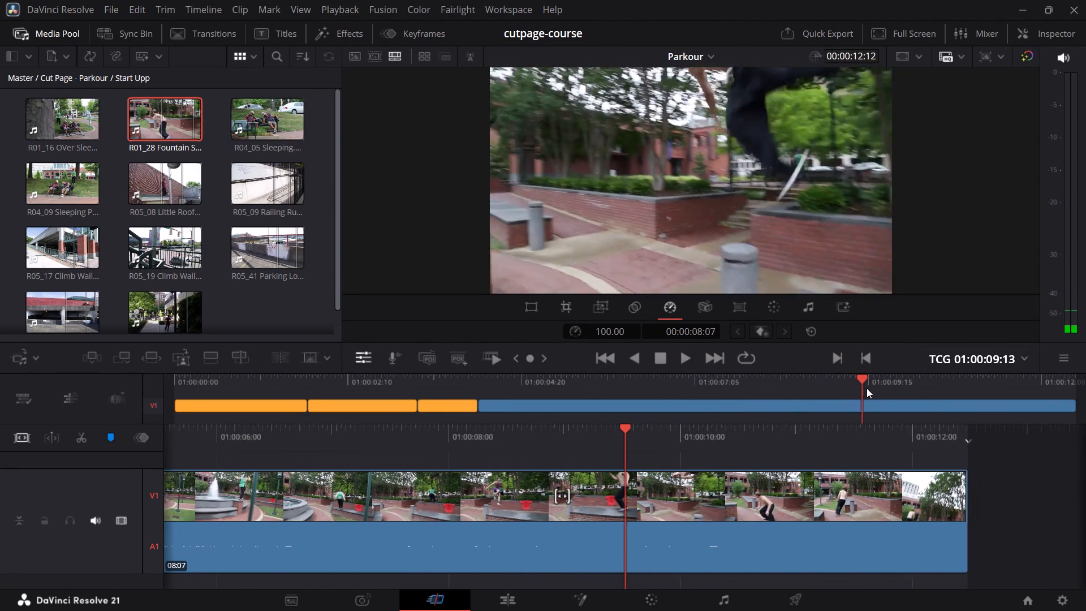
drag(867, 388, 887, 387)
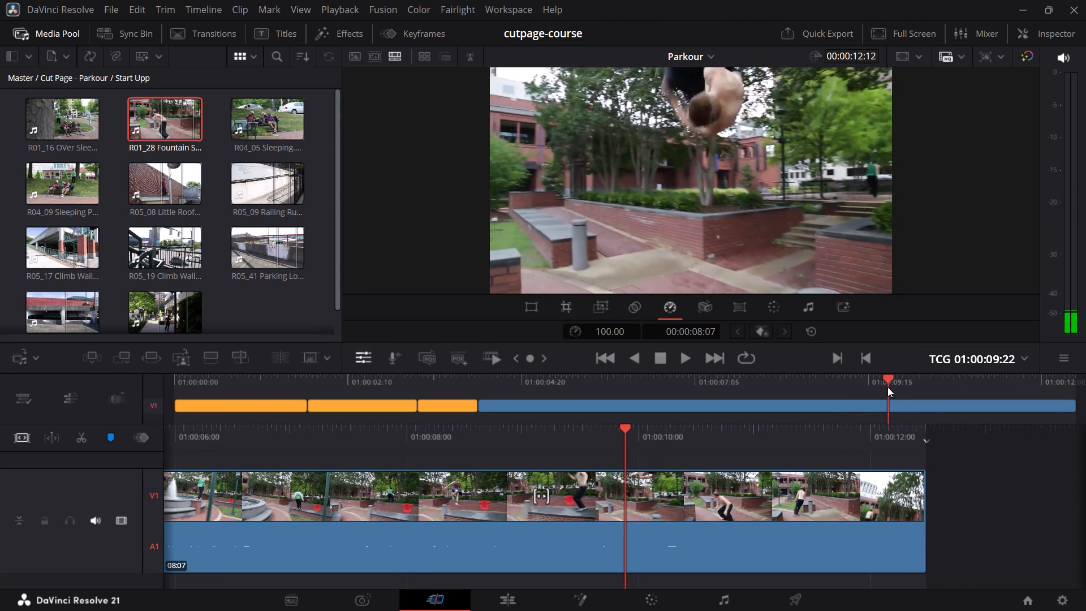
drag(887, 387, 772, 395)
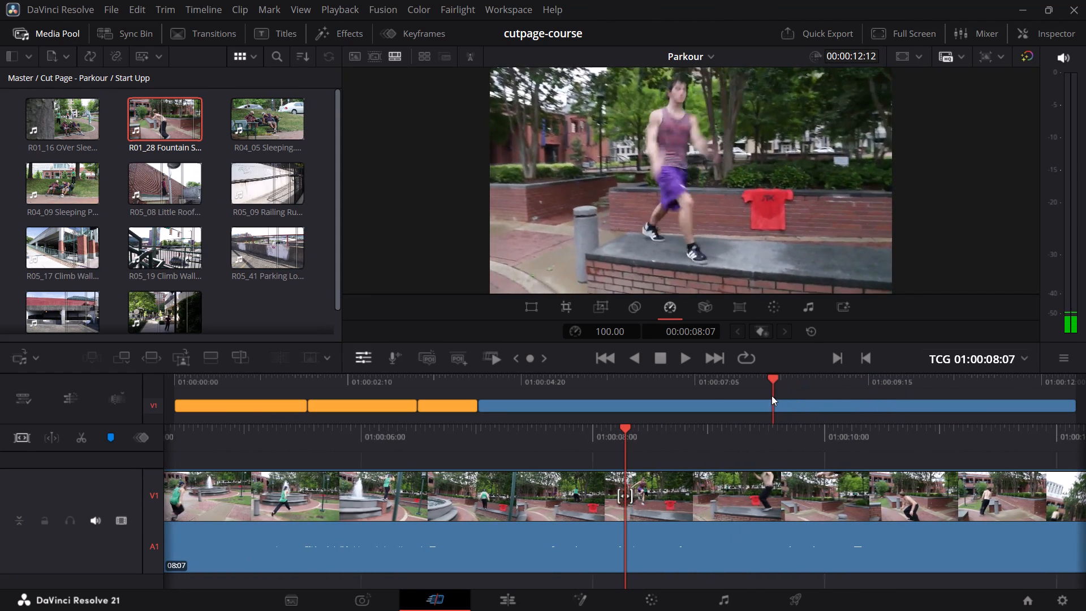
drag(772, 395, 826, 411)
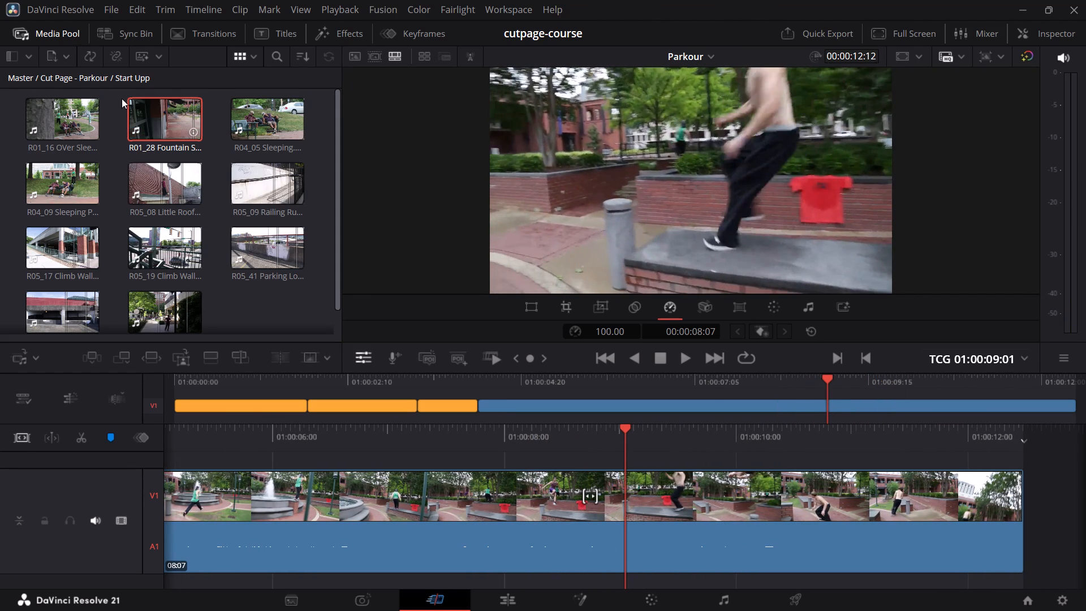
Open R02_12 Slow Fountain Flips from the SlowMotion bin and examine the flip around its marked range.
click(94, 78)
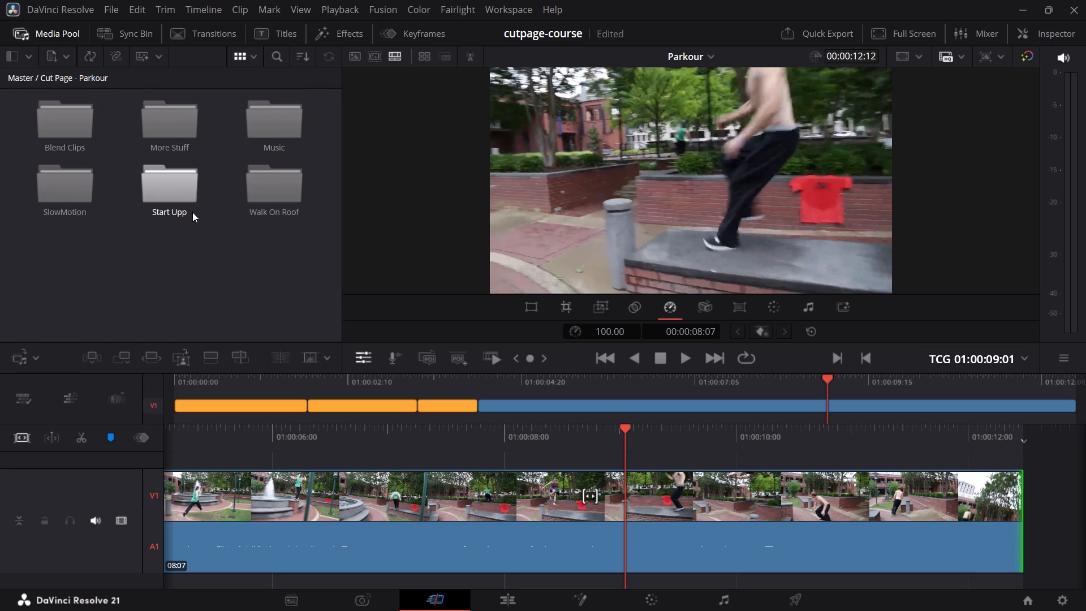
double_click(68, 203)
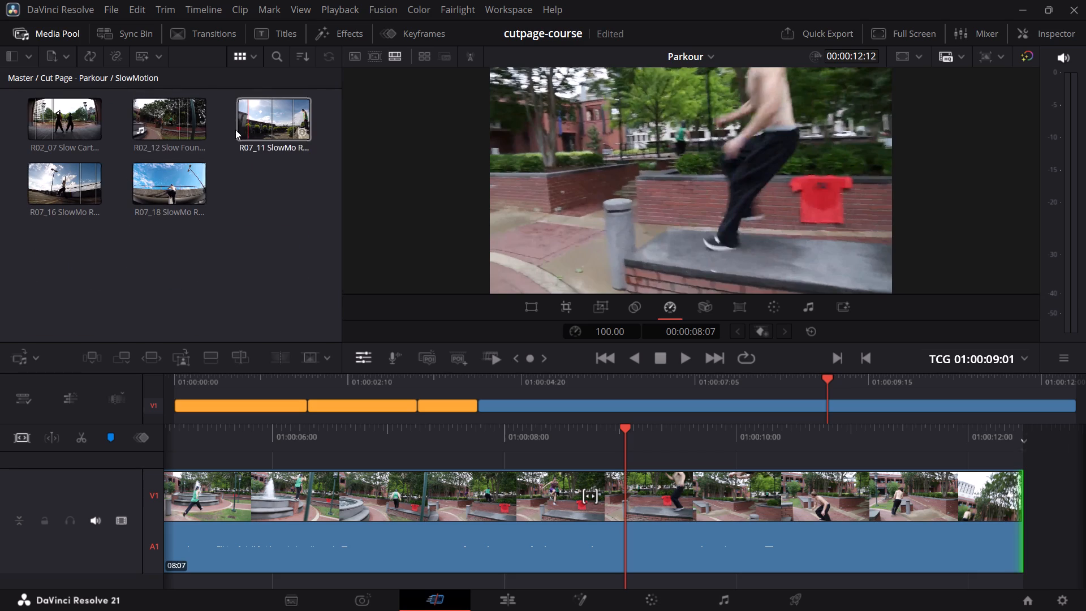
double_click(159, 124)
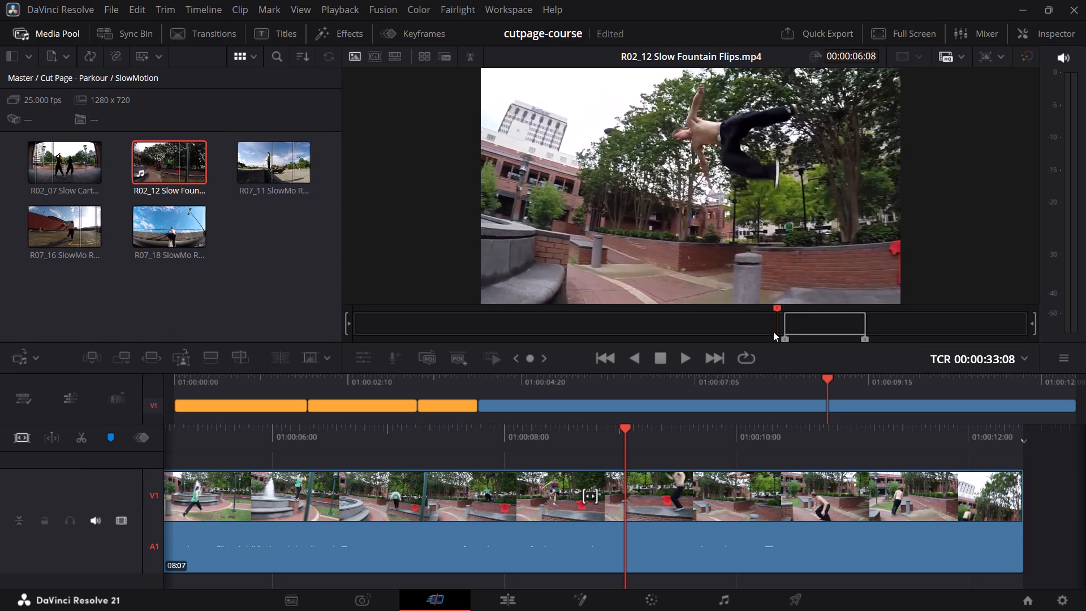
drag(776, 303, 787, 306)
drag(775, 307, 655, 311)
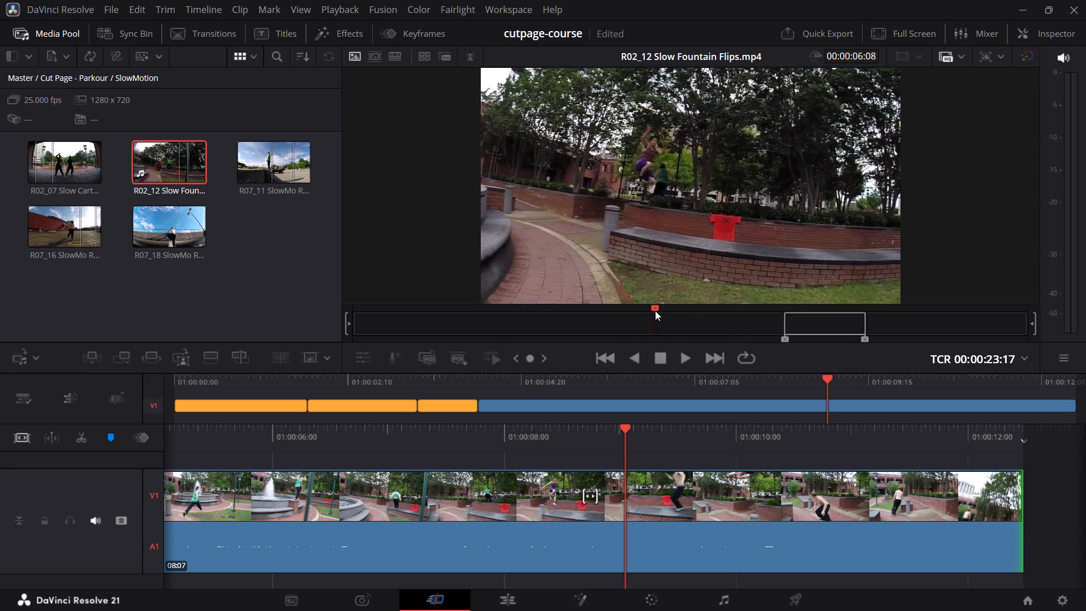
drag(655, 311, 778, 326)
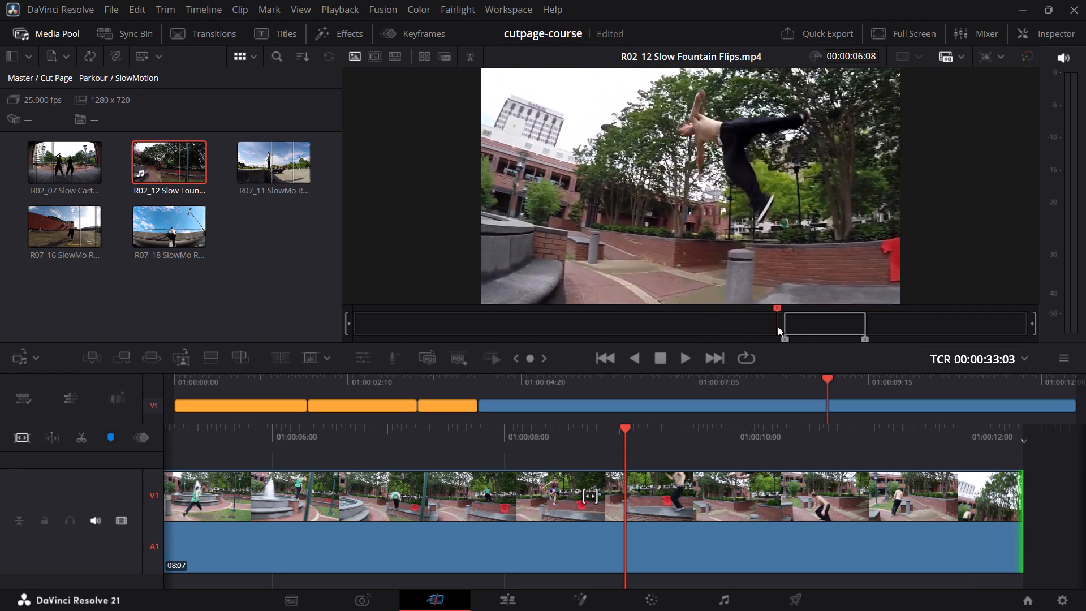
drag(778, 326, 751, 326)
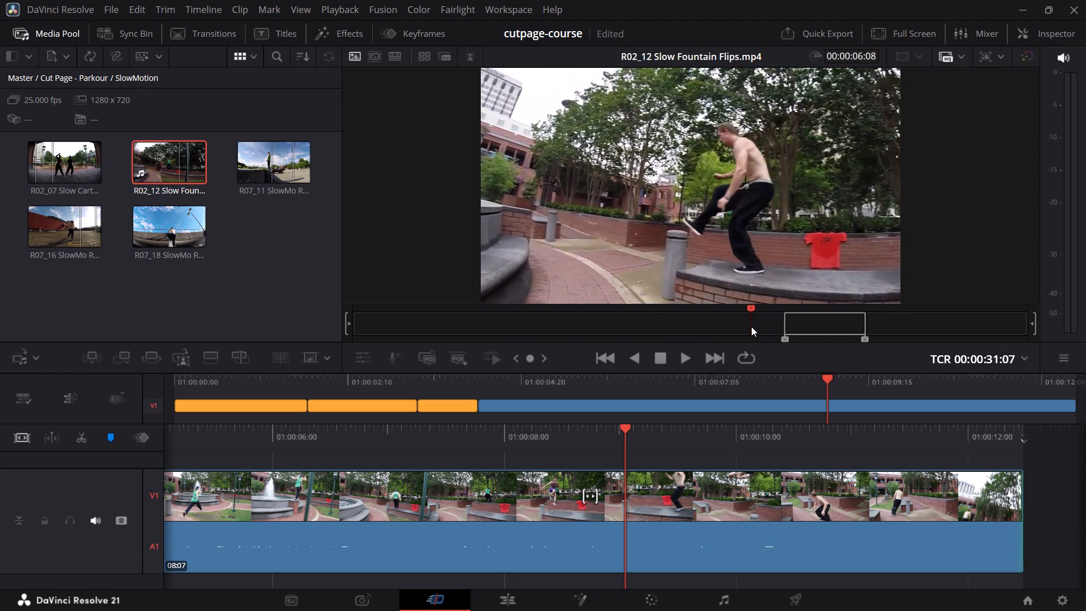
drag(751, 326, 822, 334)
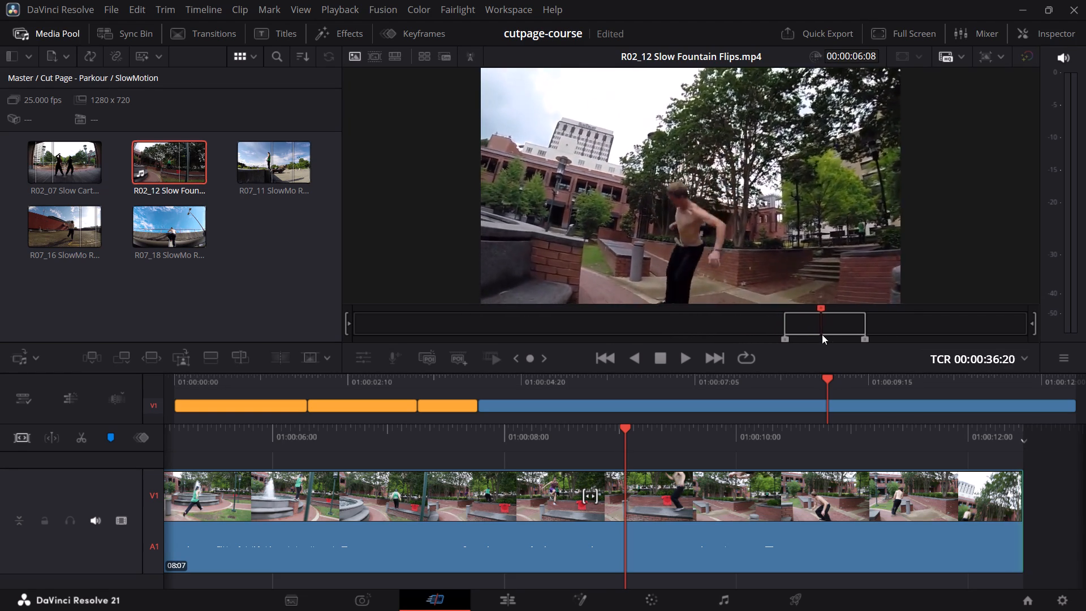
drag(822, 334, 844, 337)
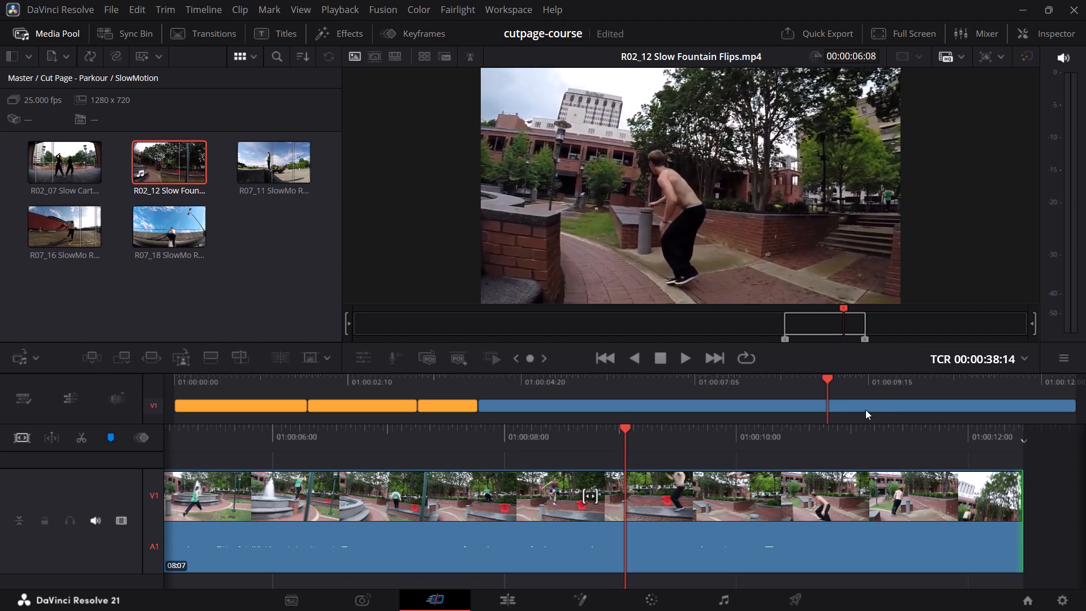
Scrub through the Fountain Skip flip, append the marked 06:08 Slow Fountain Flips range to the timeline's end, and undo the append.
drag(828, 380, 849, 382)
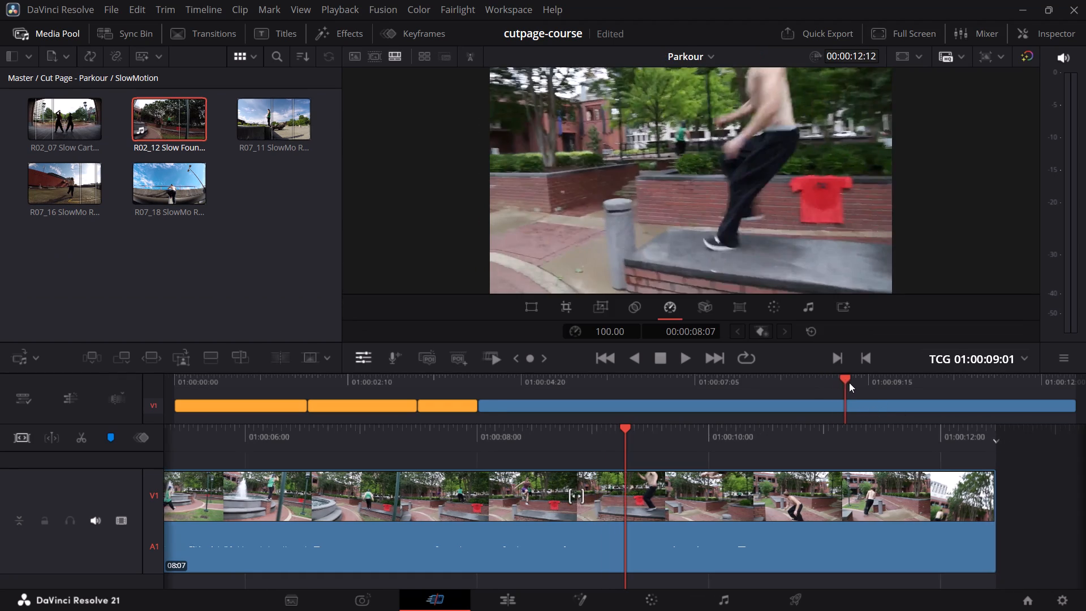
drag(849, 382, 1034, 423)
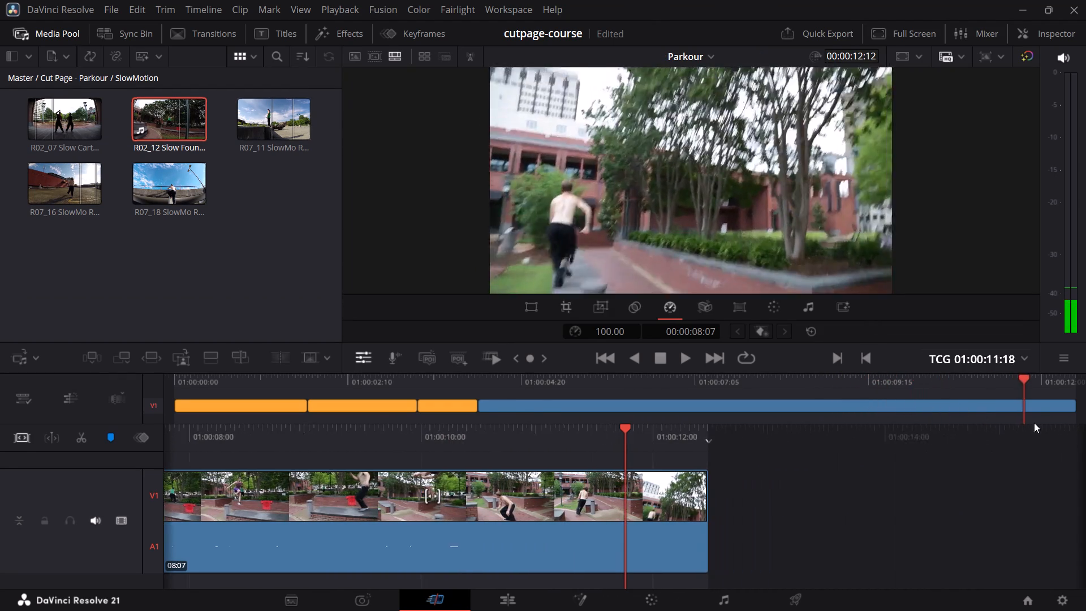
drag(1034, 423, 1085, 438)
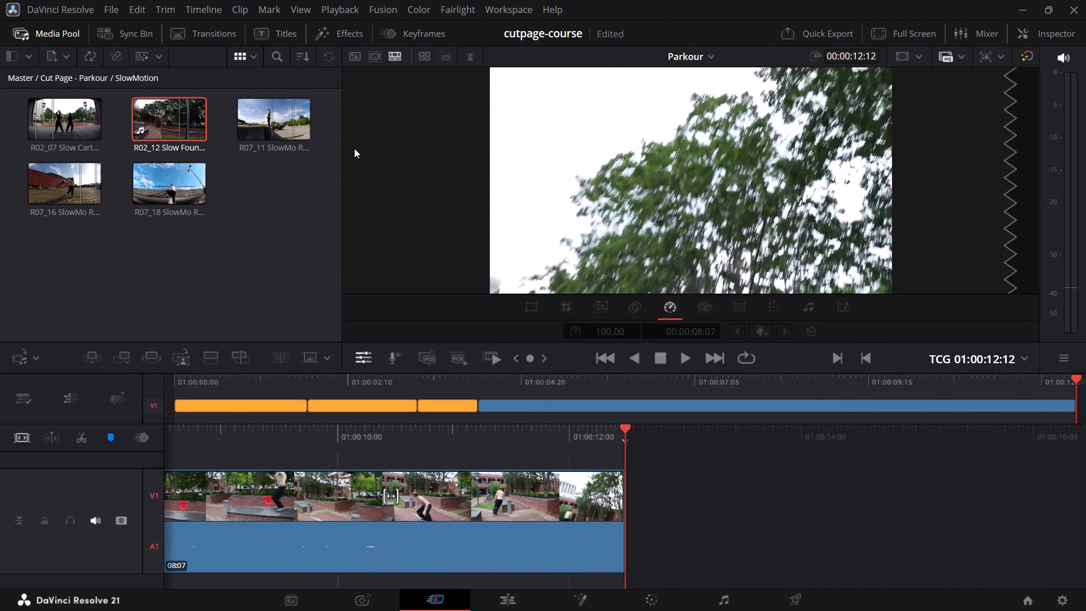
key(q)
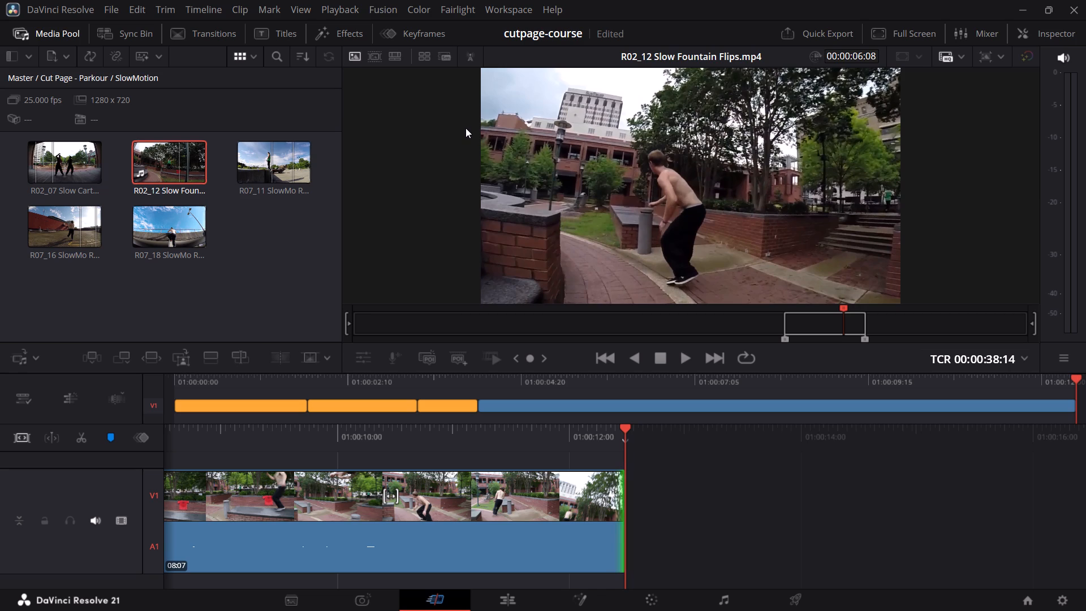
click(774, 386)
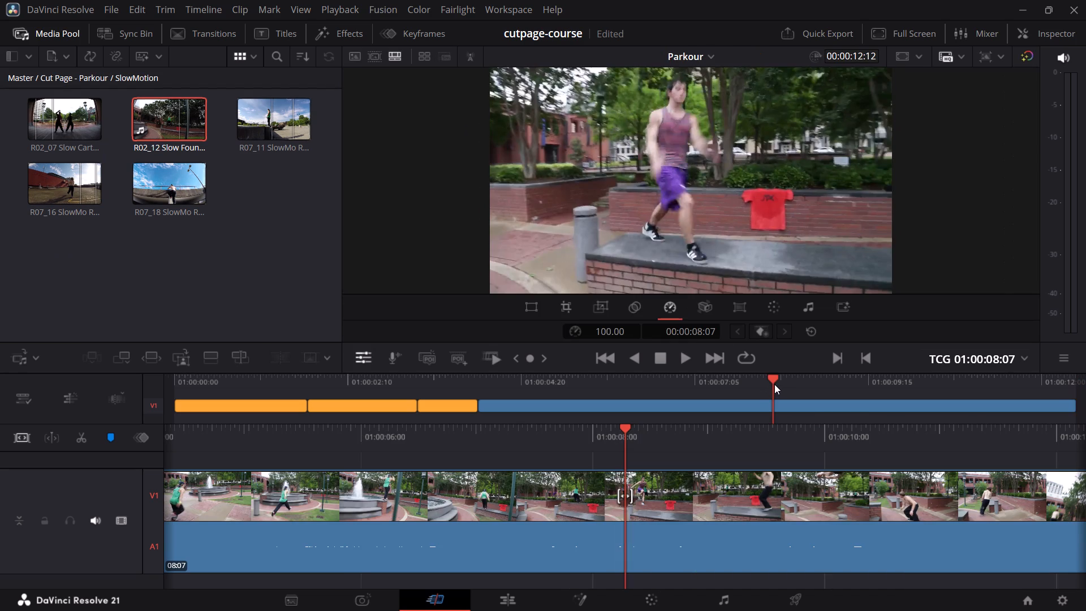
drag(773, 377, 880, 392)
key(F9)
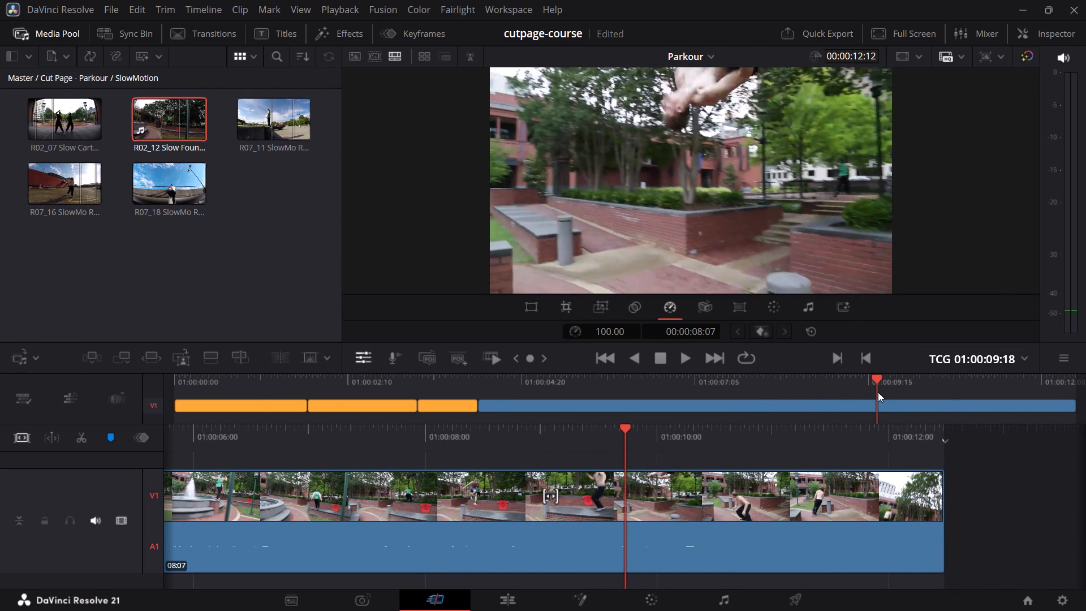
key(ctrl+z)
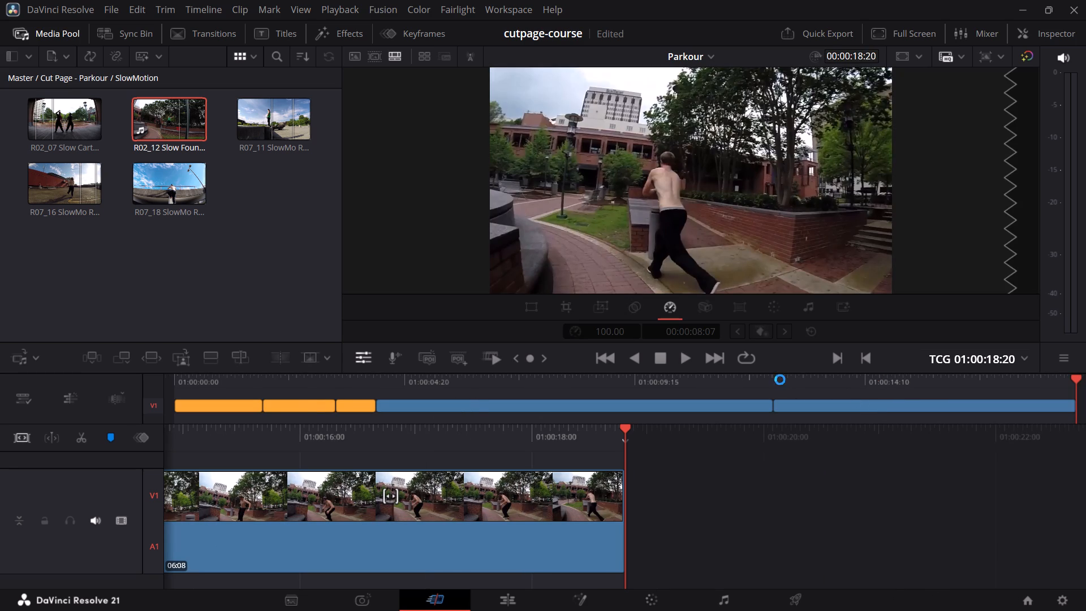
Set the Fountain Skip clip's colour to lime green on the timeline.
right_click(778, 401)
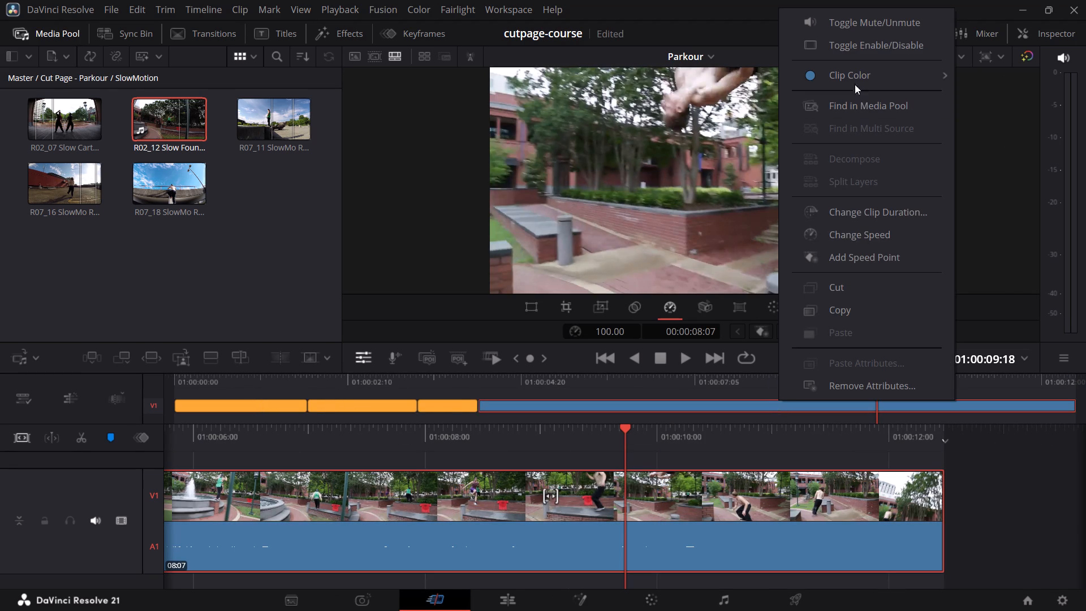
click(855, 76)
click(988, 143)
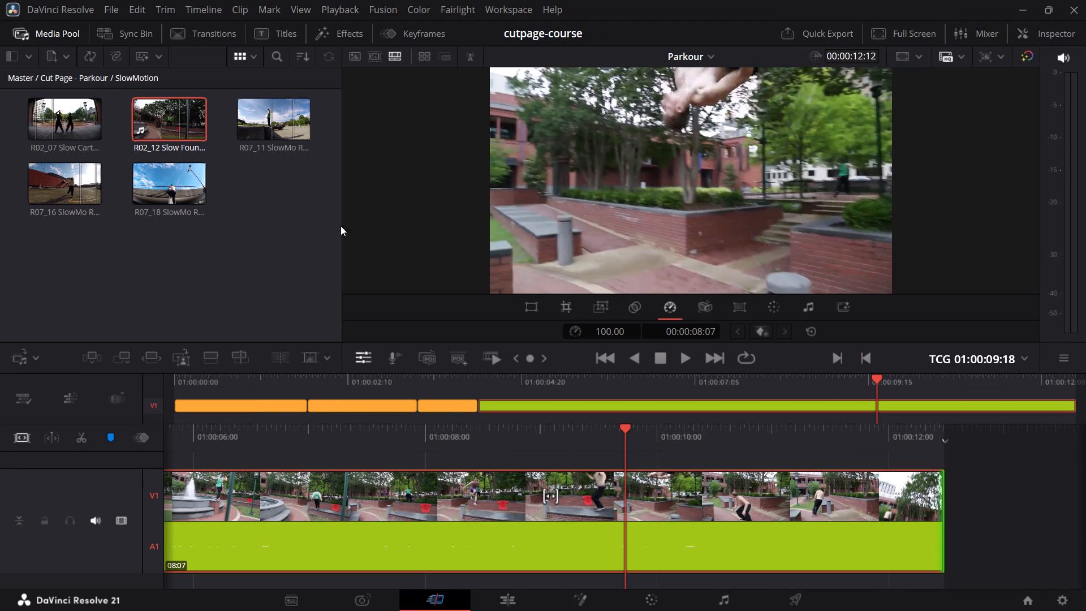
Append the marked 06:08 range of R02_12 Slow Fountain Flips to the end of the Parkour timeline.
key(q)
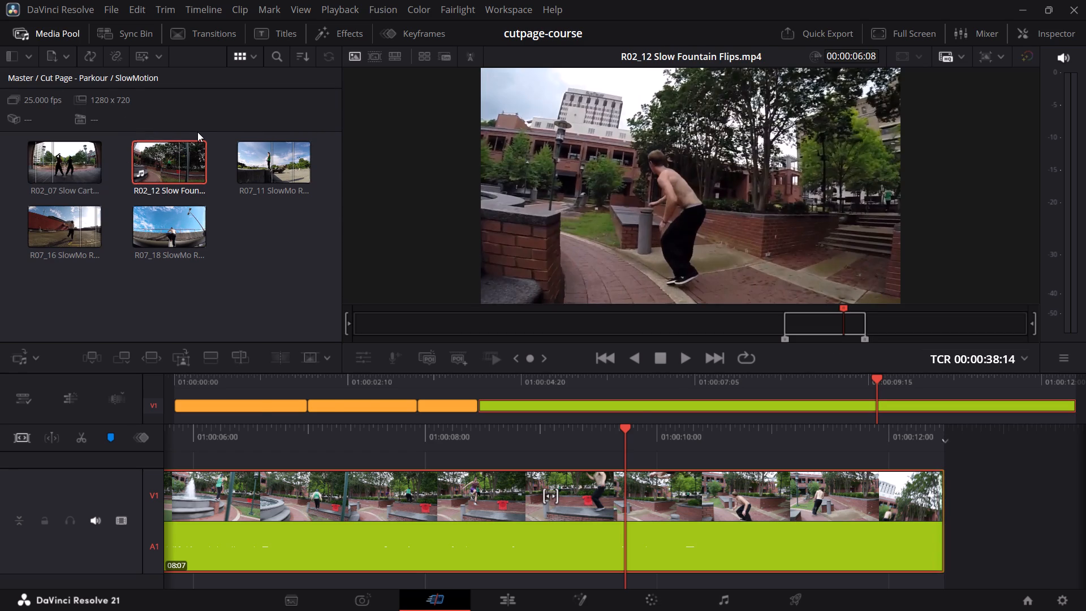
key(F9)
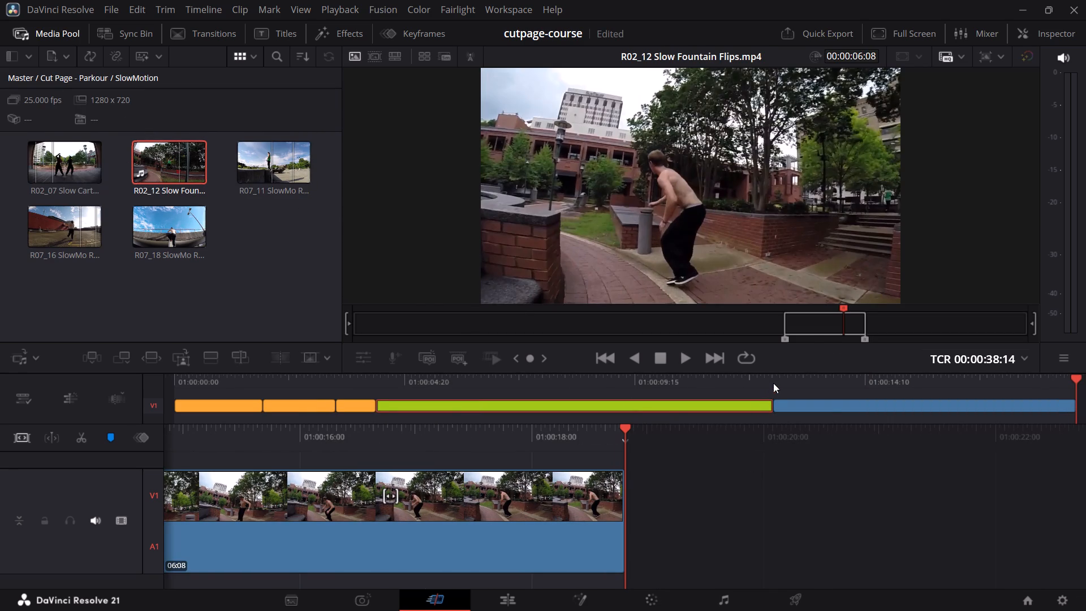
Scrub through the Fountain Skip and Slow Fountain Flips clips on the timeline to compare the wall run-up and flip around their cut.
click(776, 382)
drag(775, 381, 640, 388)
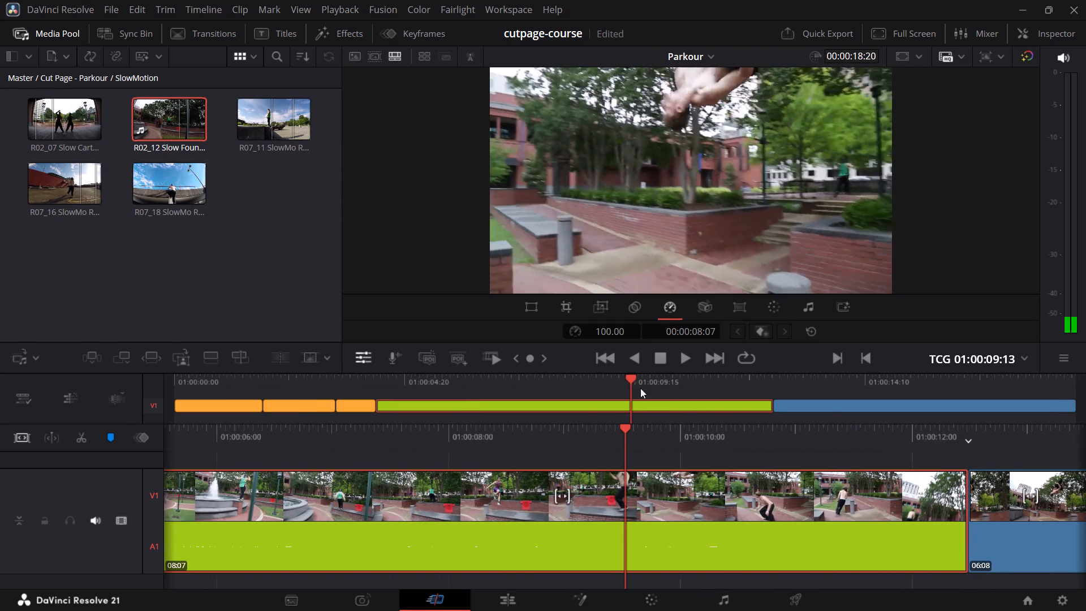
drag(640, 388, 728, 413)
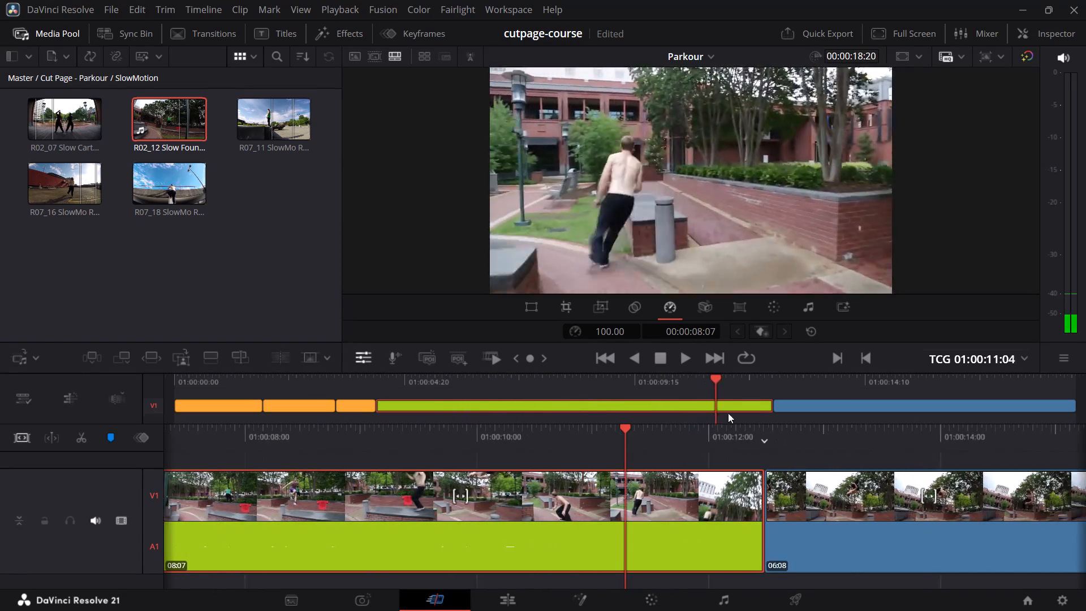
drag(728, 413, 941, 442)
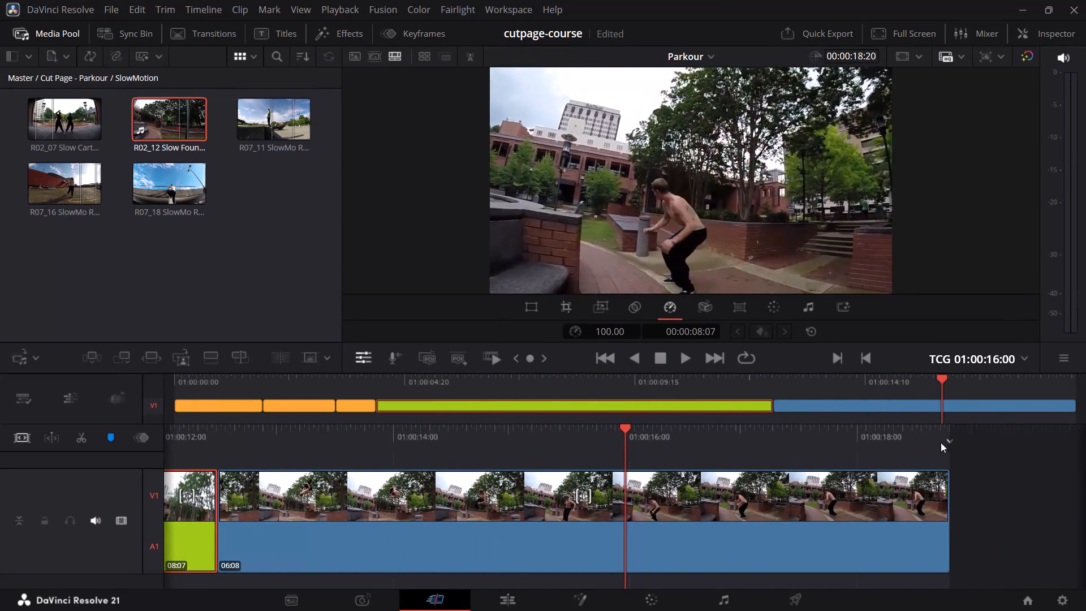
drag(941, 442, 962, 447)
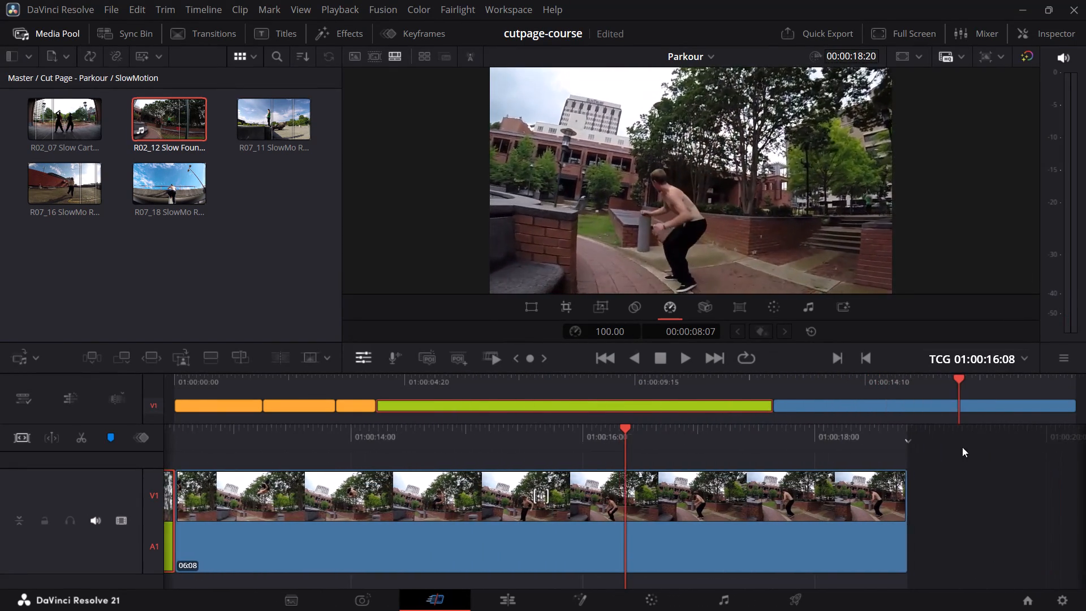
drag(962, 447, 745, 449)
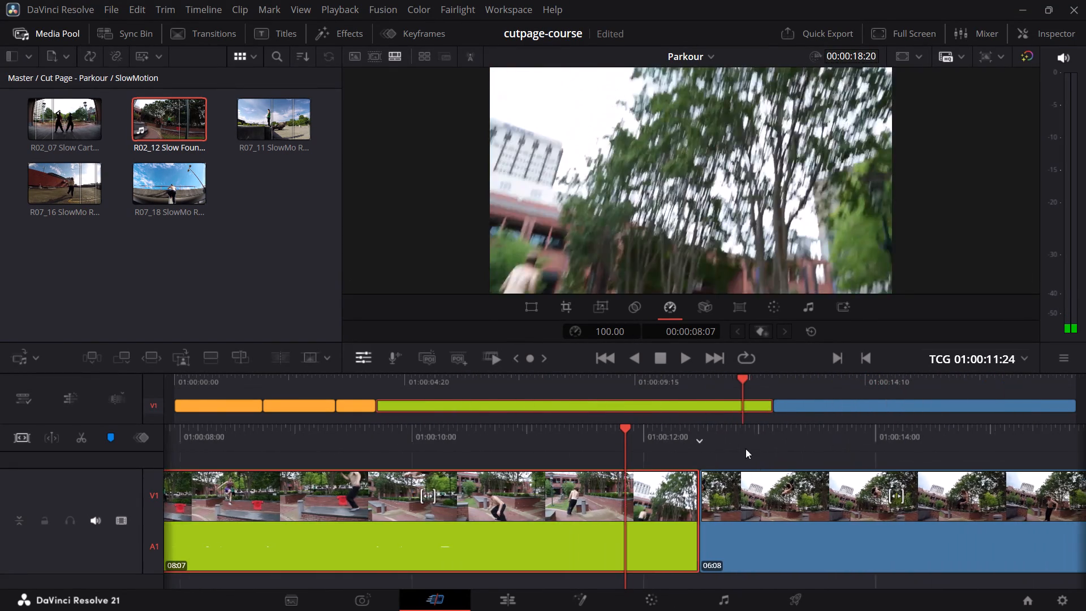
drag(745, 449, 859, 448)
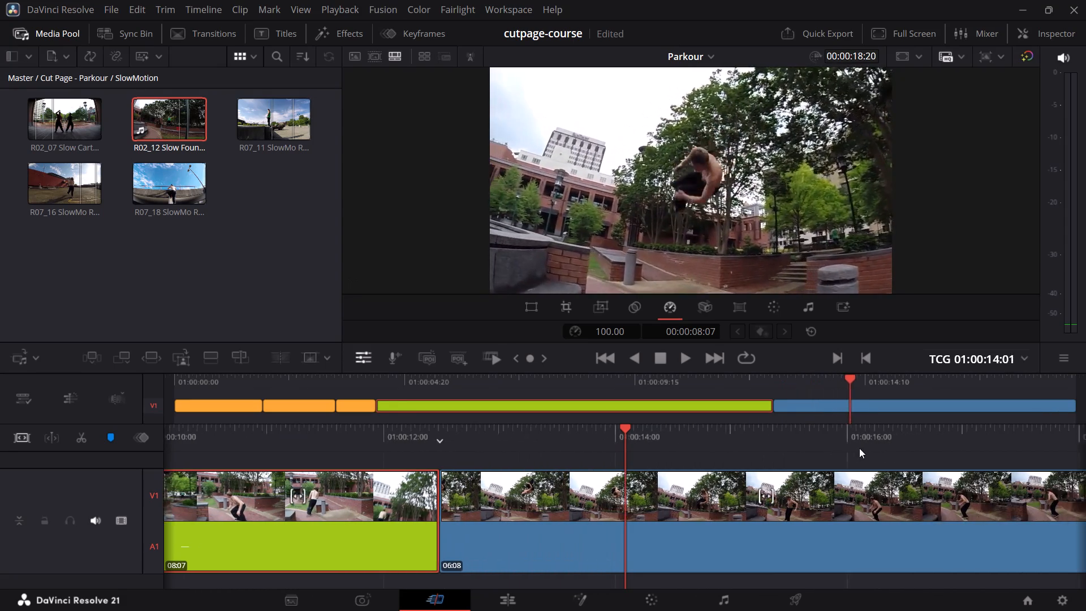
drag(859, 448, 650, 440)
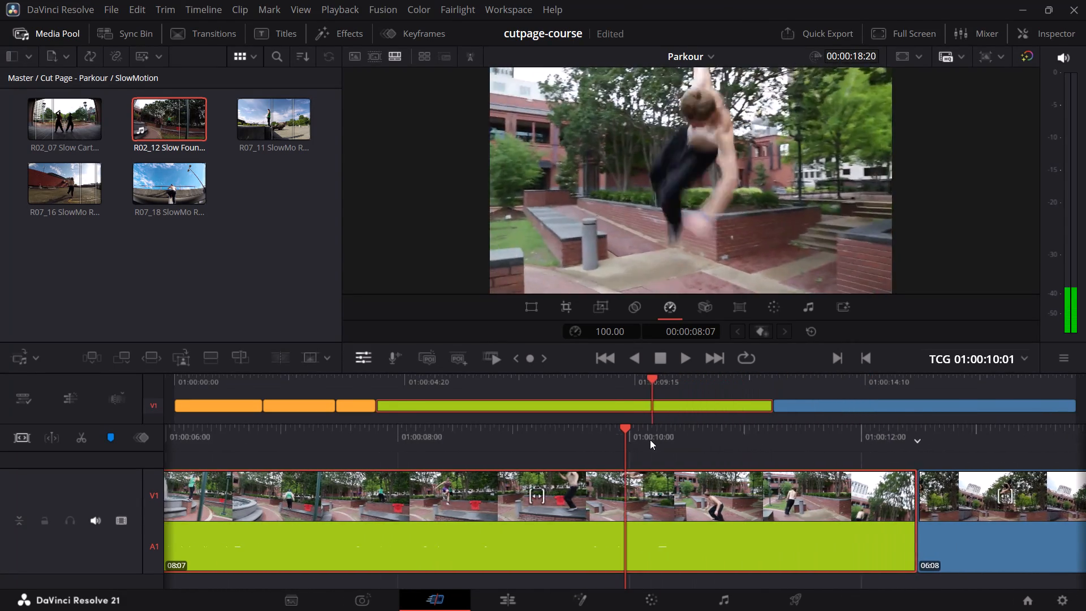
drag(650, 440, 630, 438)
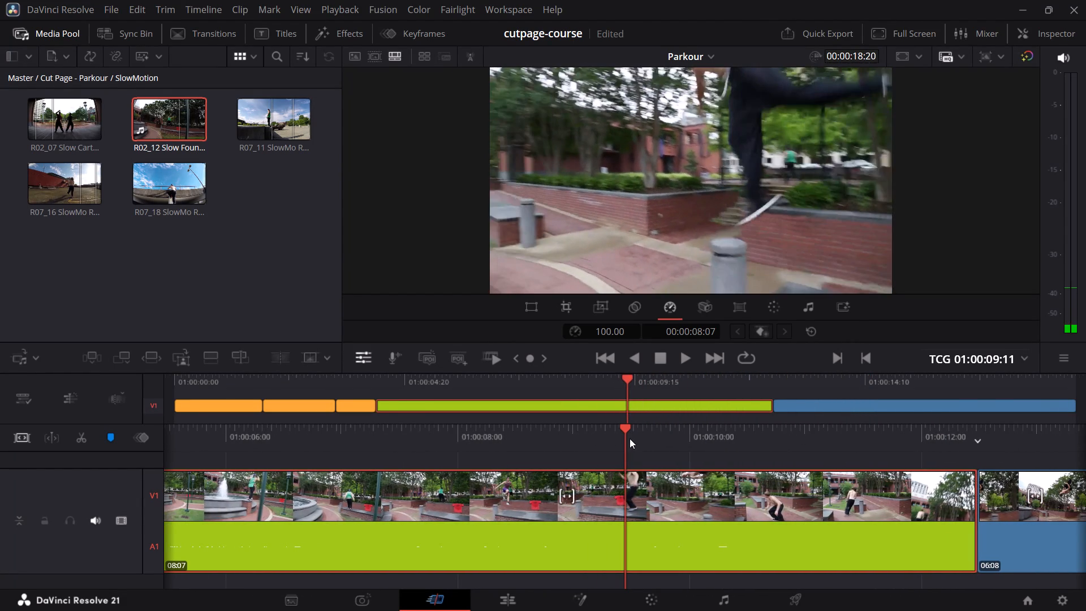
drag(630, 438, 537, 438)
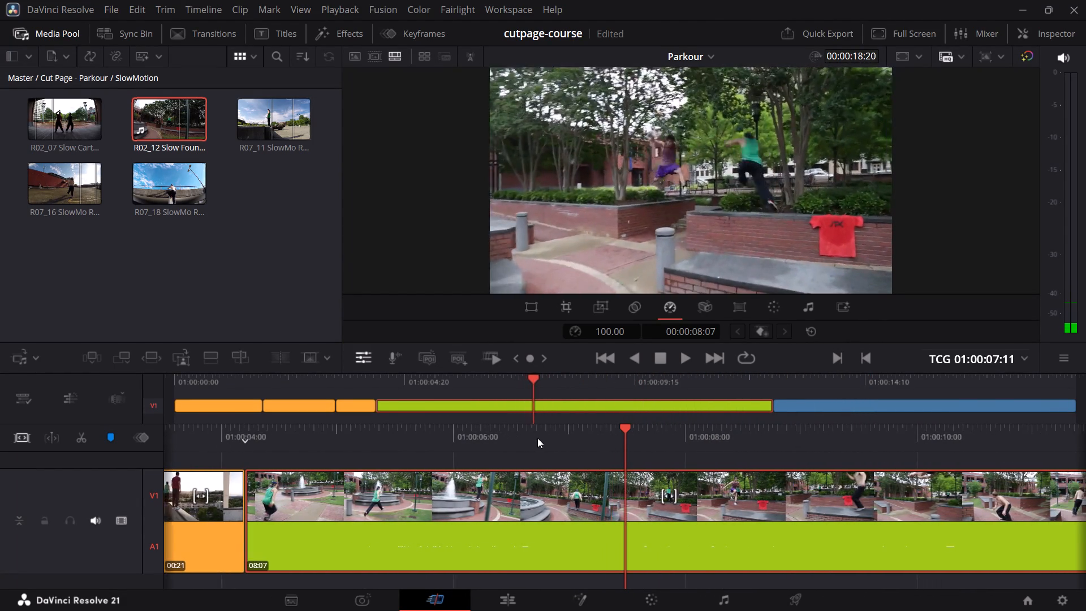
drag(537, 438, 600, 441)
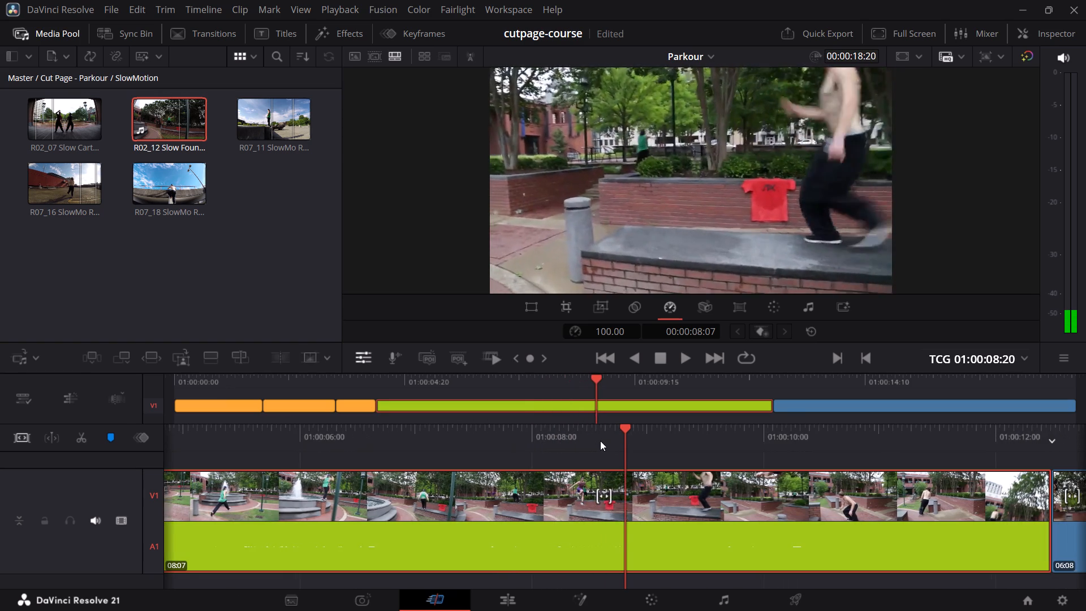
drag(600, 441, 590, 437)
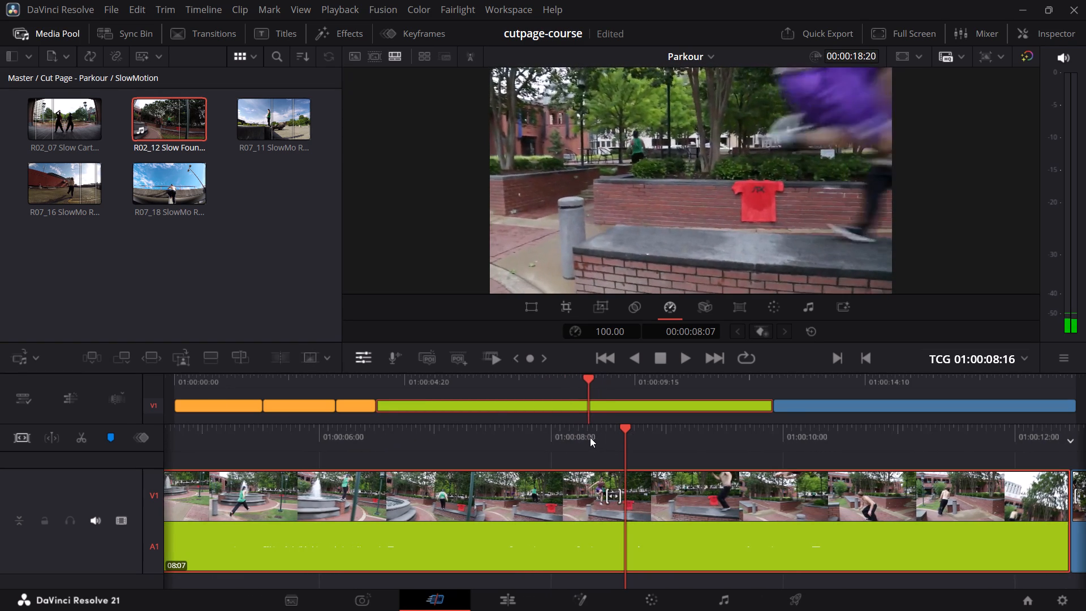
drag(590, 437, 595, 438)
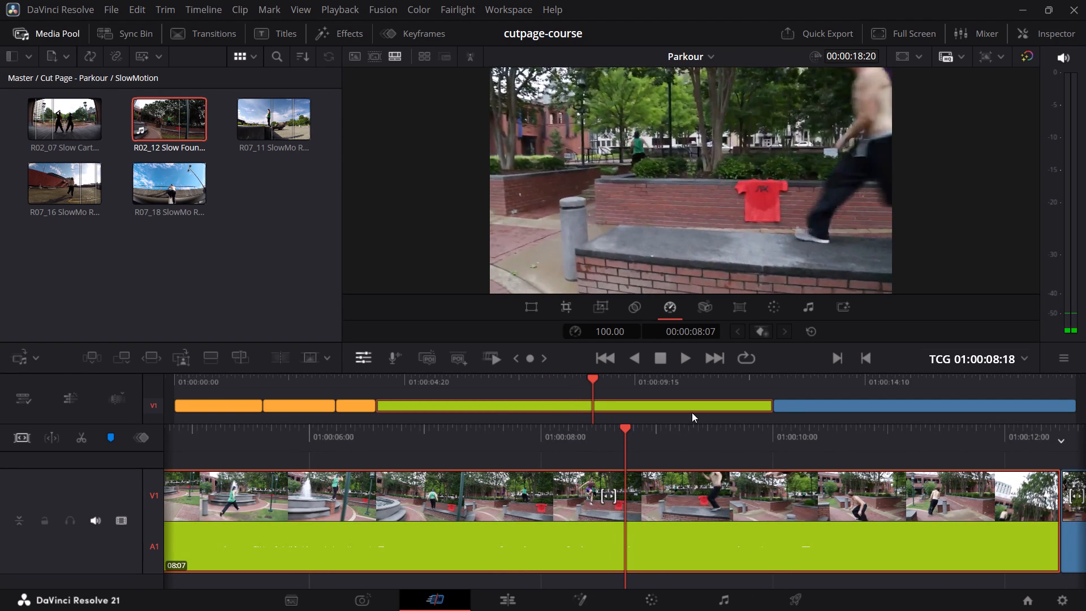
click(791, 378)
click(773, 380)
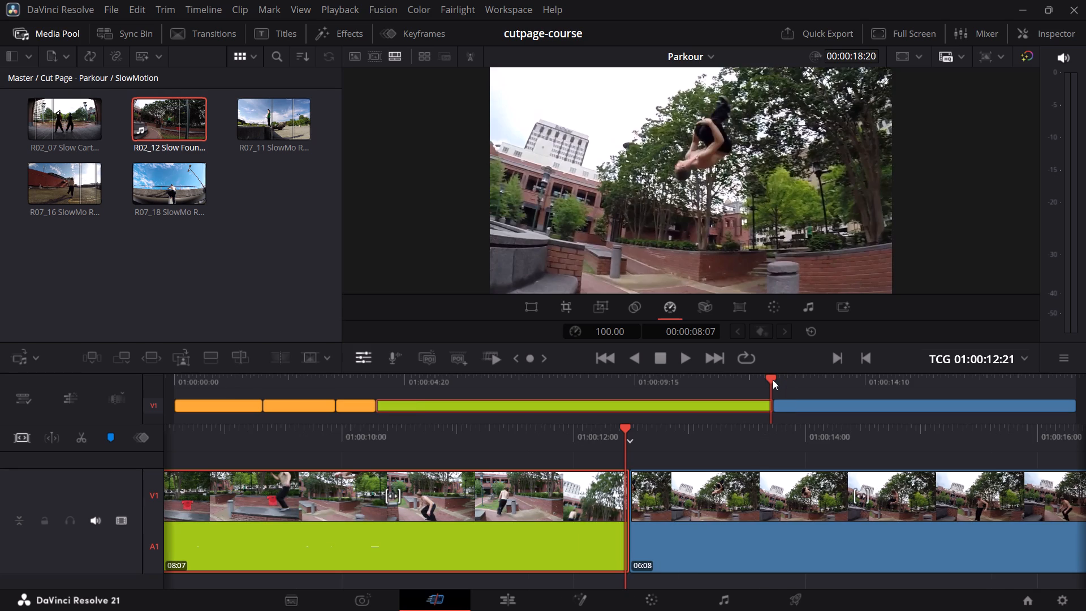
drag(772, 377, 777, 378)
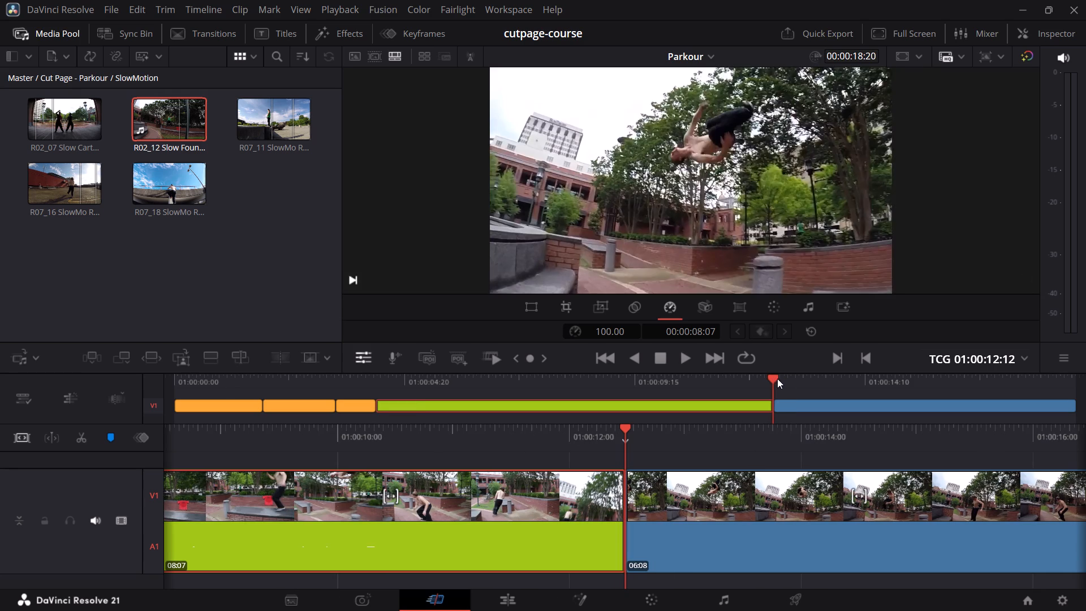
drag(777, 378, 921, 405)
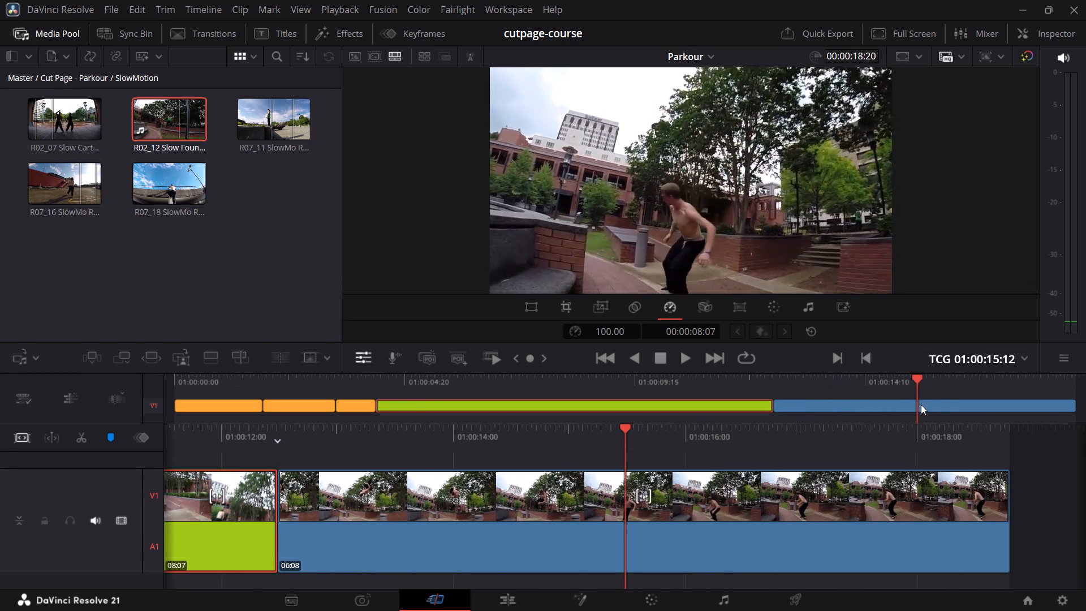
drag(921, 405, 673, 410)
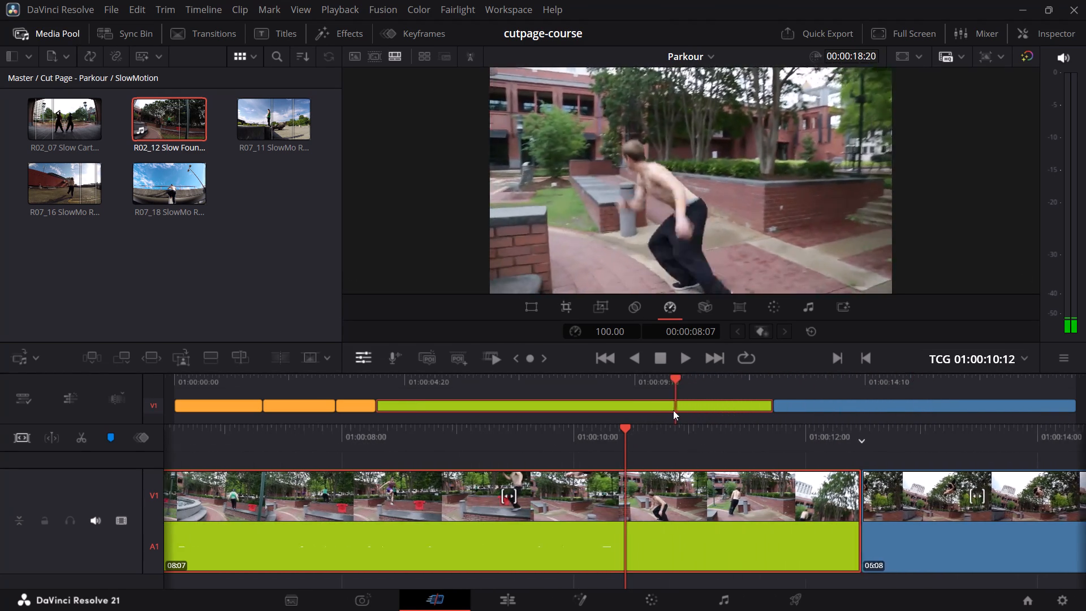
drag(673, 410, 612, 411)
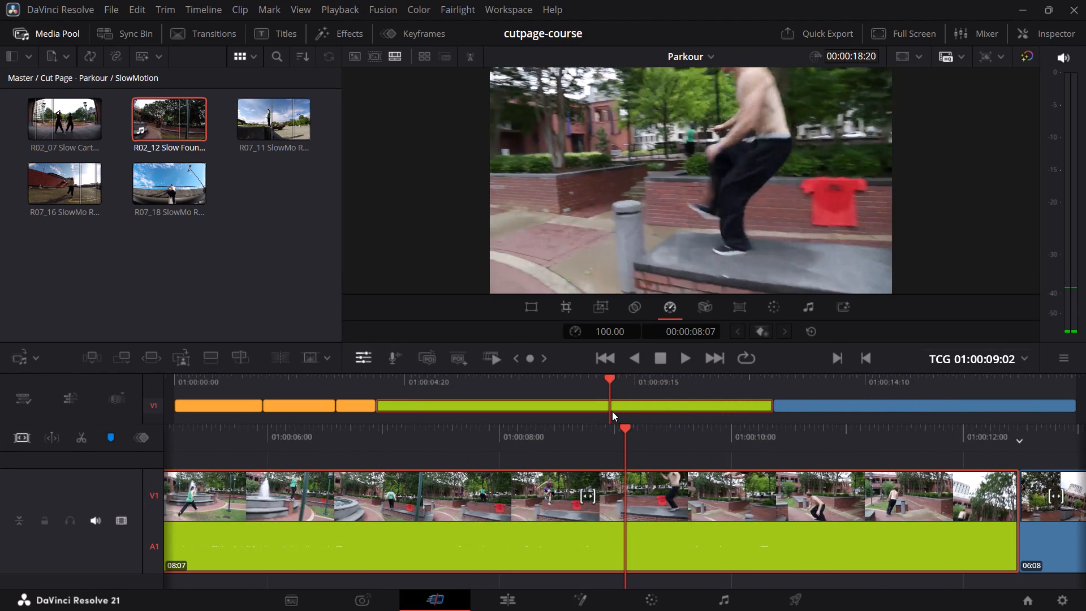
drag(612, 411, 645, 417)
Delete the 06:08 Slow Fountain Flips clip from the end of the Parkour timeline.
double_click(808, 406)
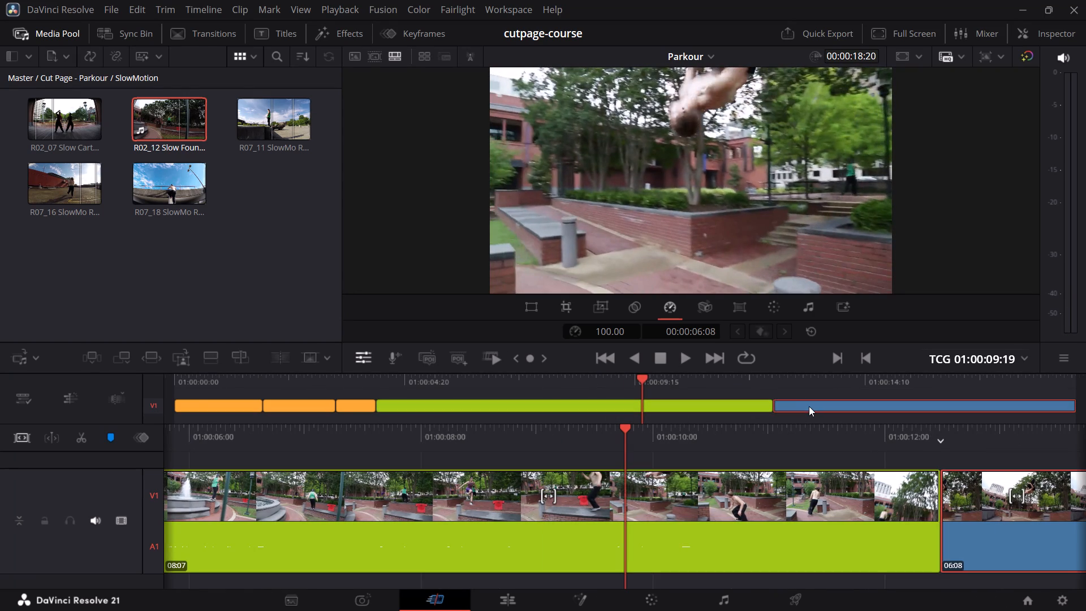
key(BackSpace)
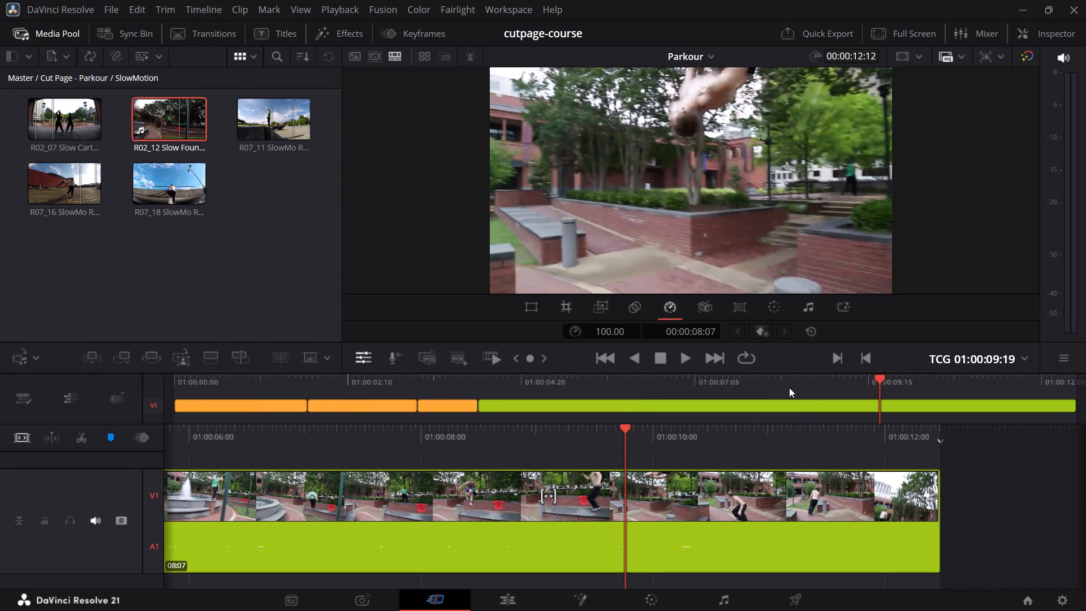
Move the in point of R02_12 Slow Fountain Flips to 00:00:25:08 and append the resulting 14:24 range to the timeline's end.
double_click(186, 124)
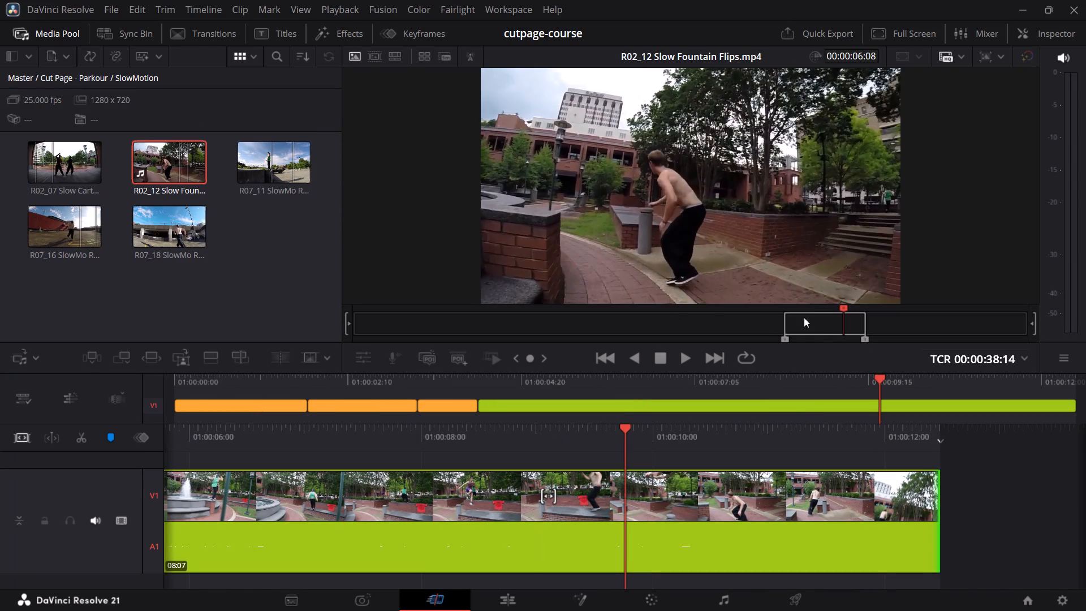
drag(843, 311, 746, 320)
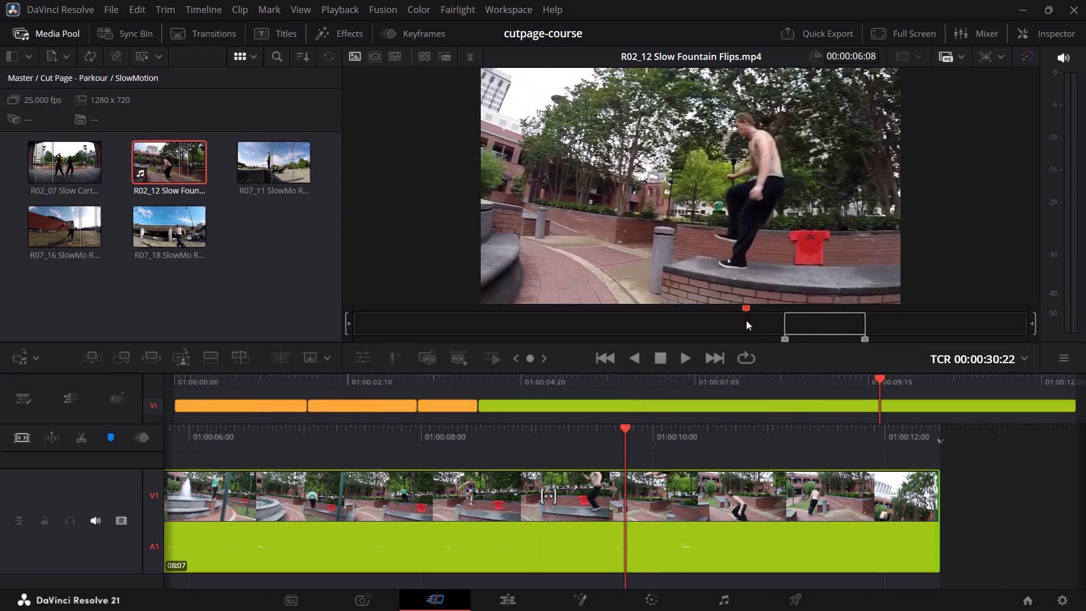
drag(746, 320, 713, 337)
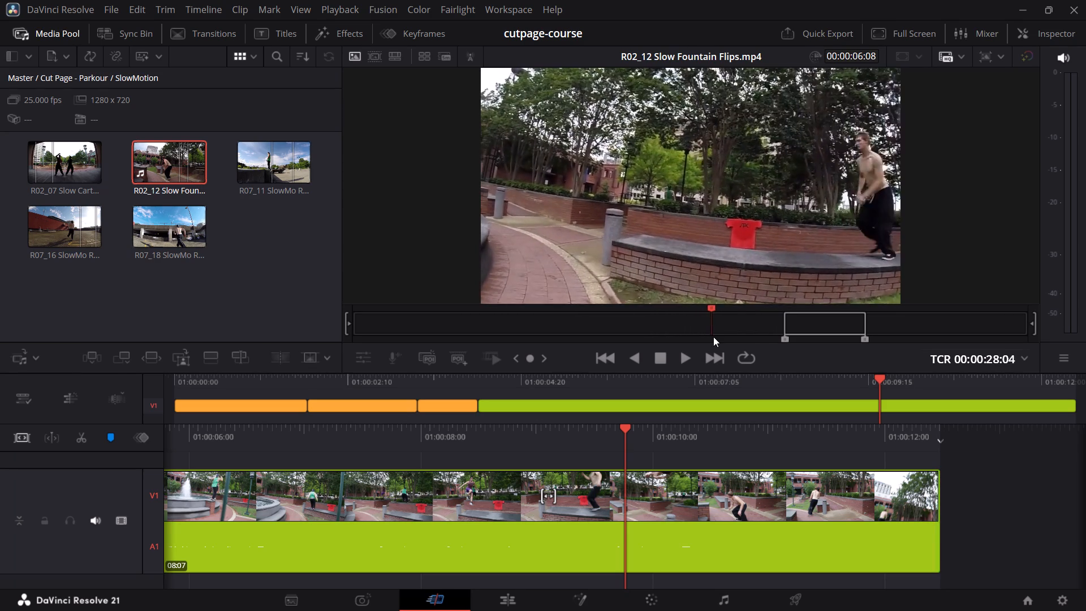
drag(713, 337, 726, 339)
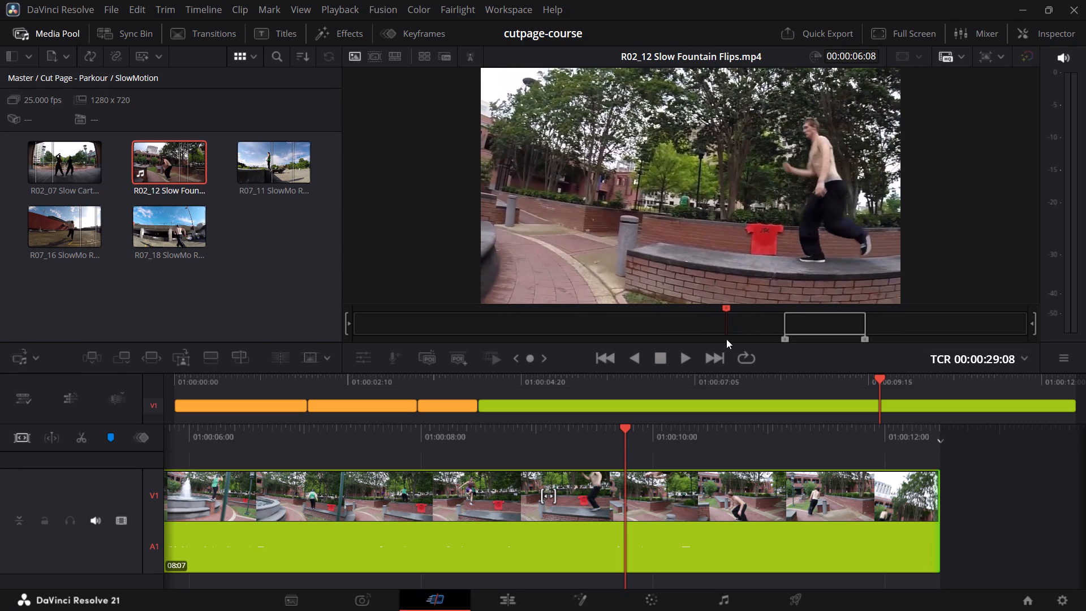
drag(726, 339, 687, 330)
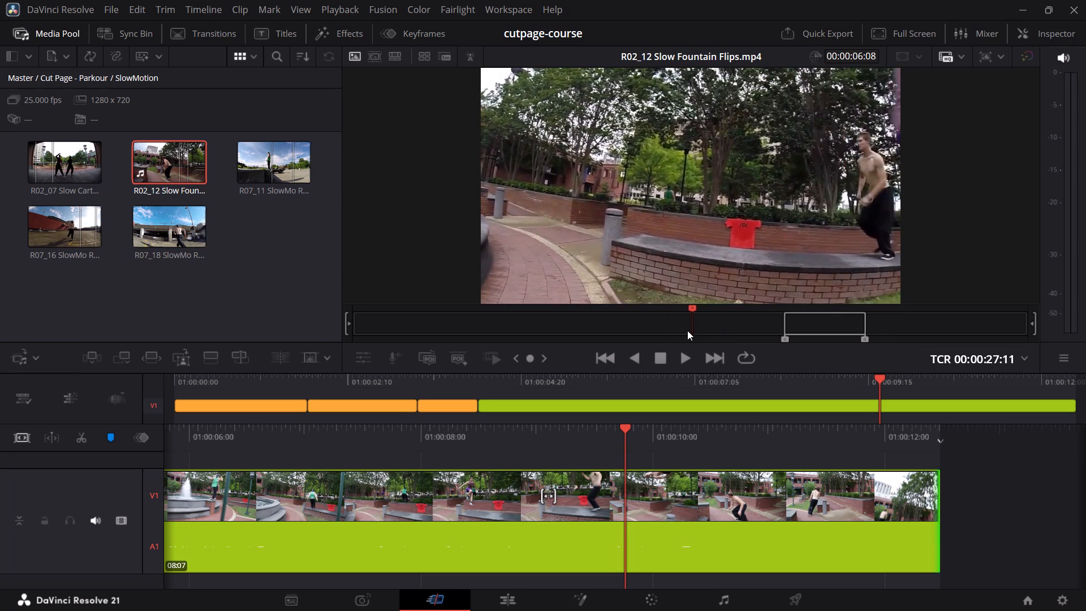
drag(687, 330, 675, 330)
key(i)
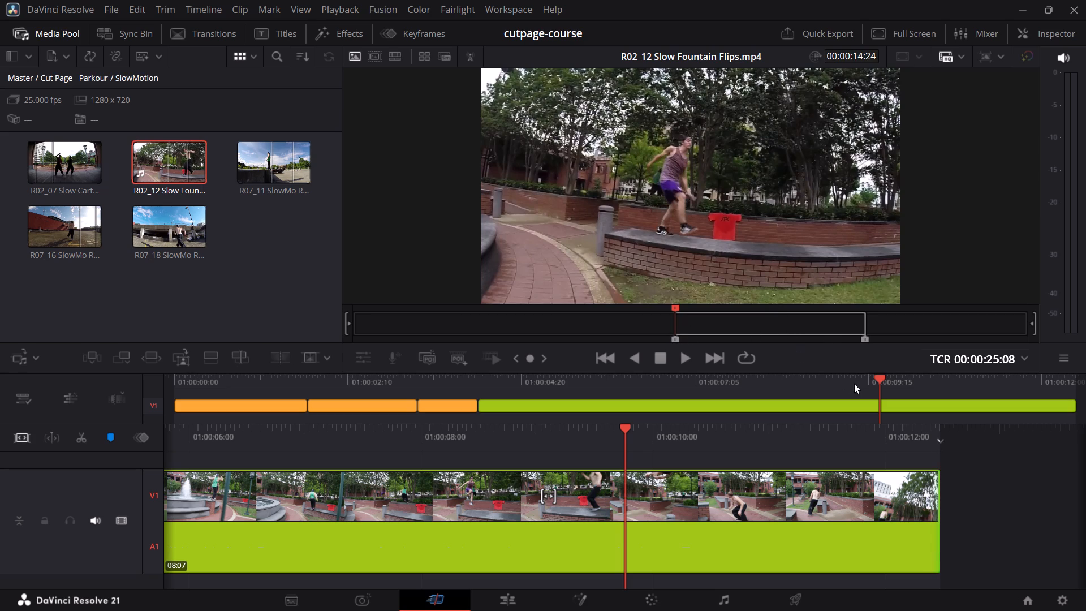
key(shift+F12)
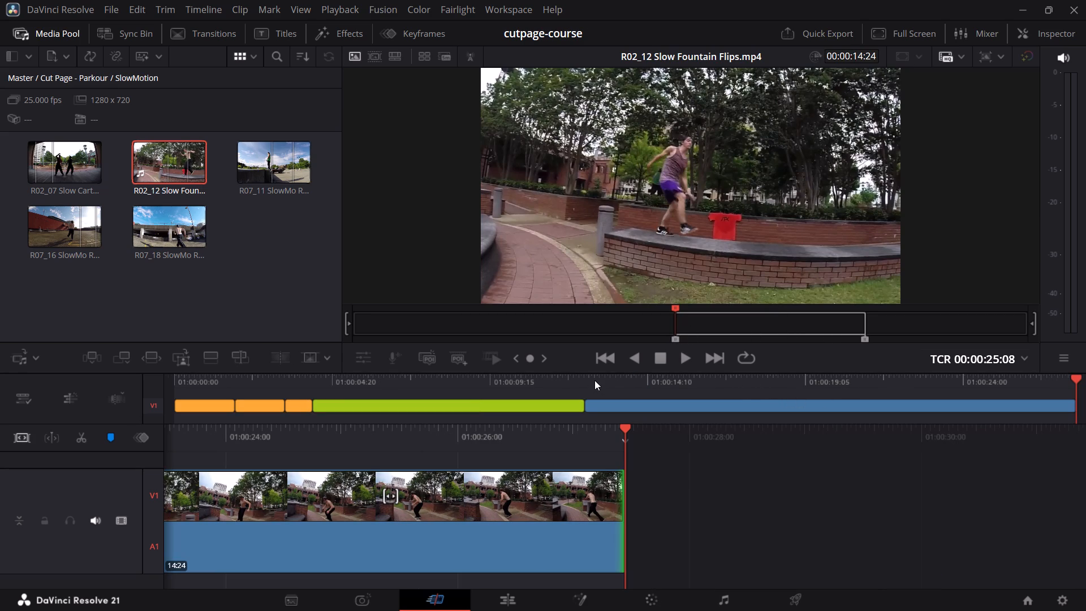
Cut the 14:24 Slow Fountain Flips clip and paste it into the Fountain Skip clip at 01:00:08:06, where the runner lands on the wall.
click(633, 404)
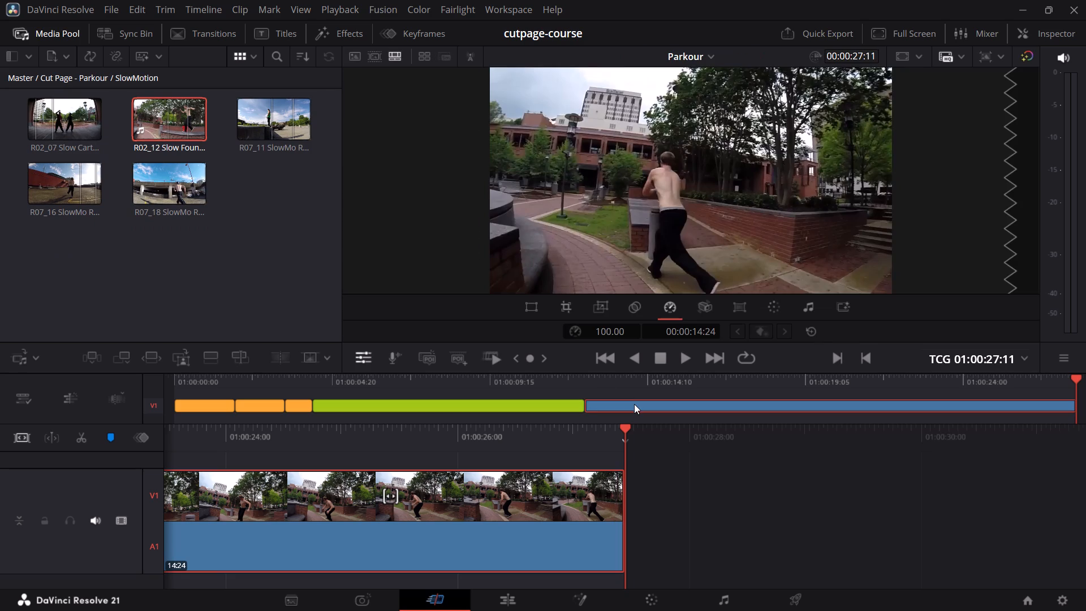
key(ctrl+x)
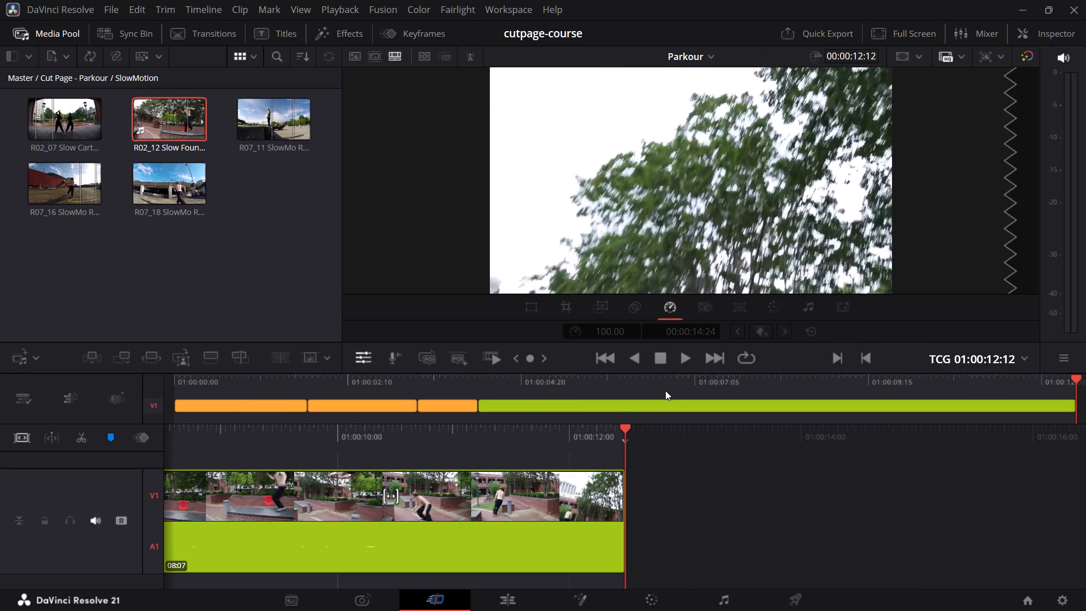
drag(684, 380, 796, 384)
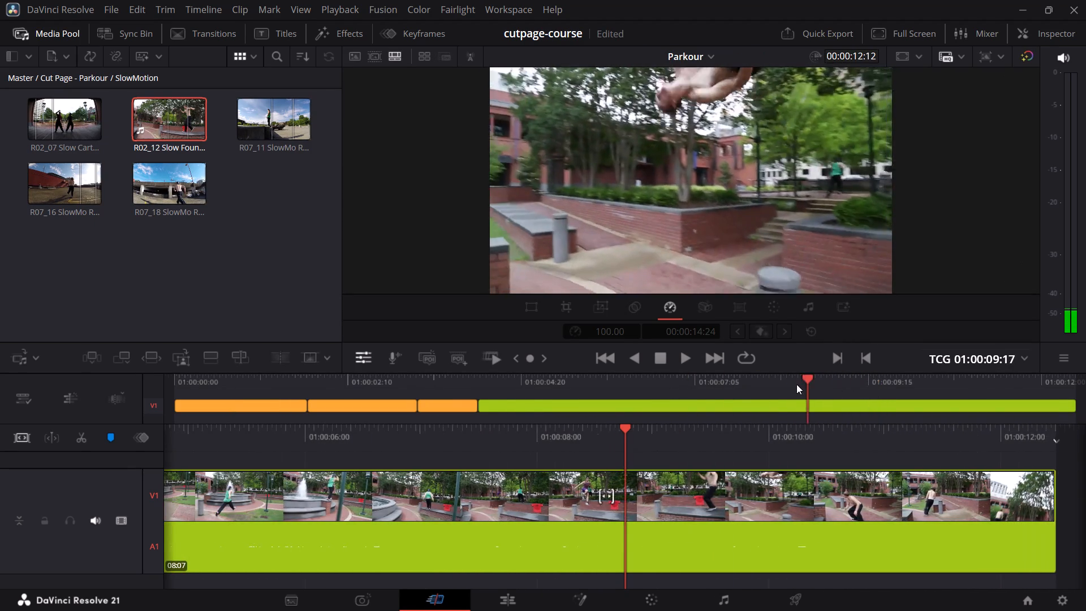
drag(796, 384, 768, 387)
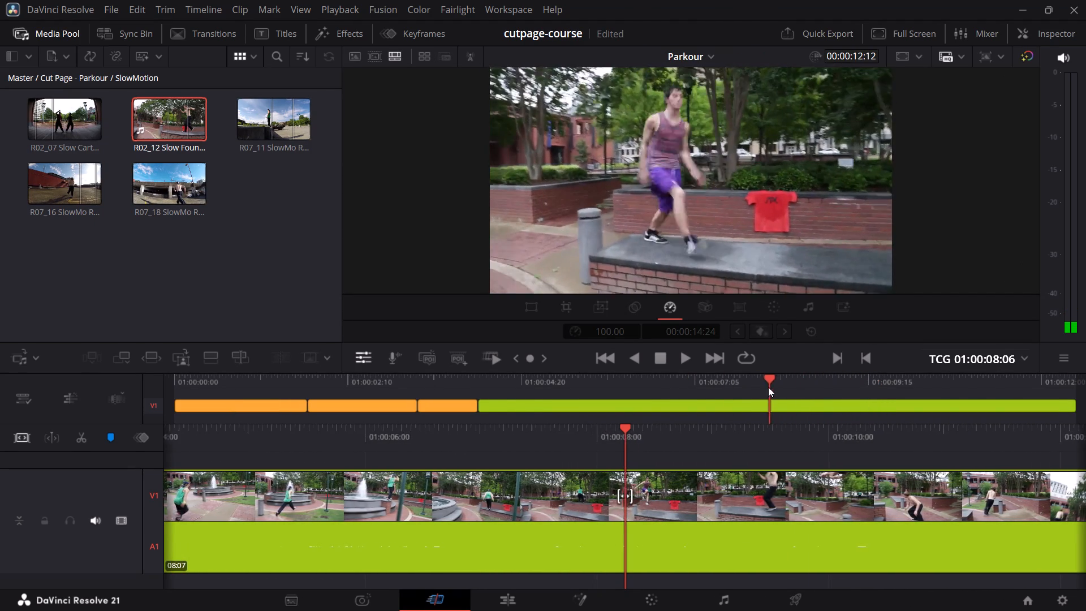
drag(768, 387, 801, 392)
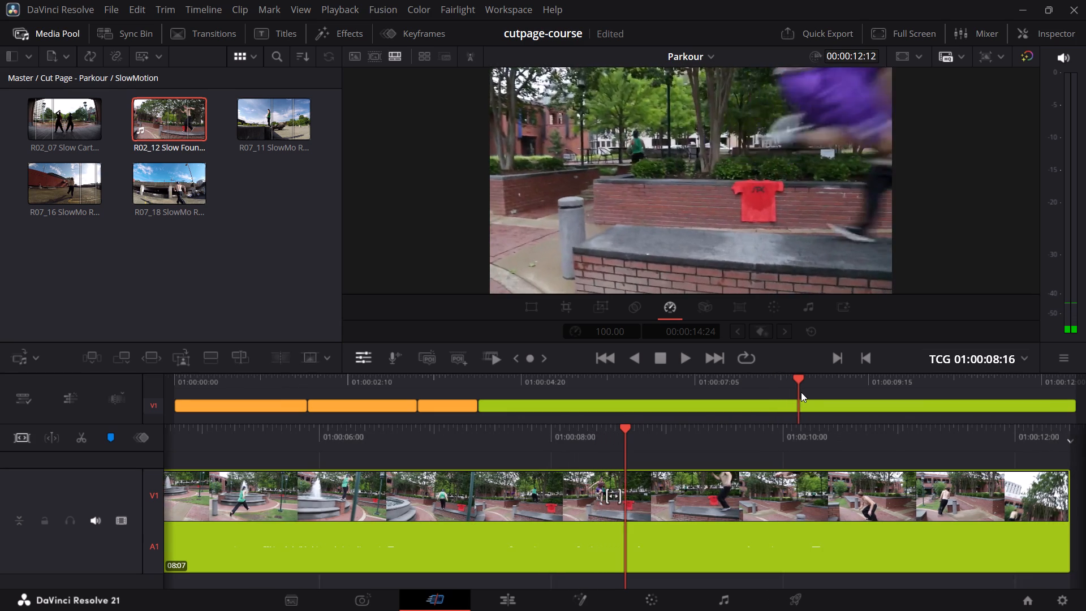
drag(801, 392, 774, 392)
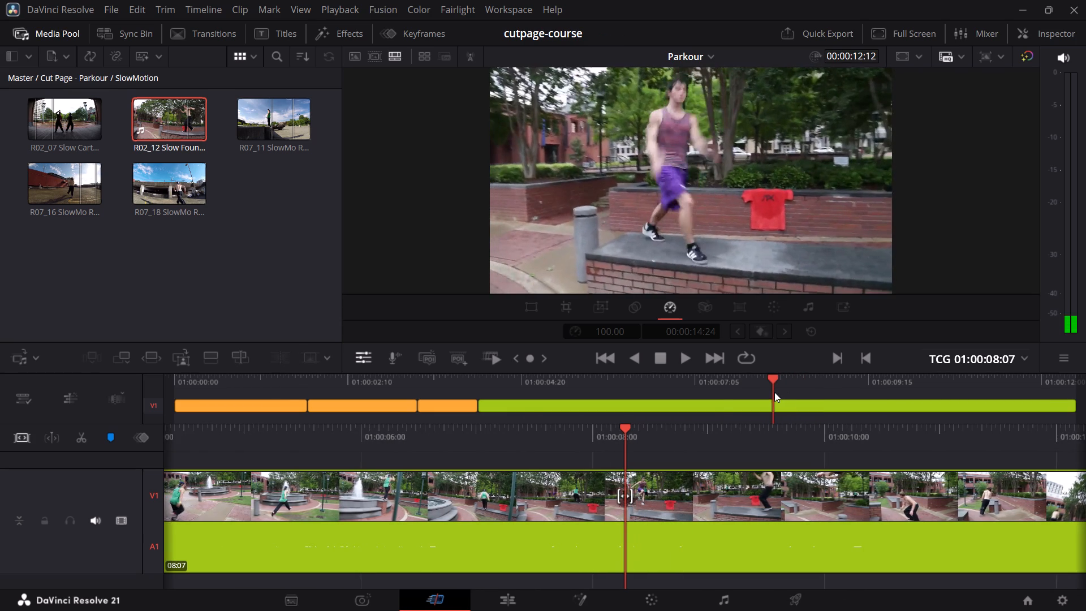
drag(774, 392, 763, 392)
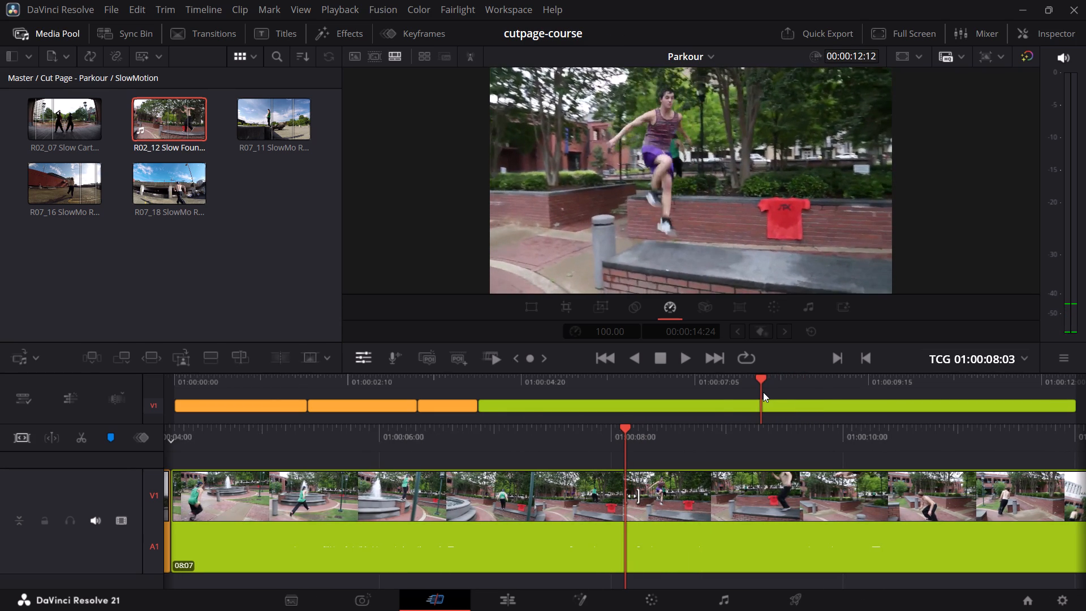
drag(763, 392, 770, 395)
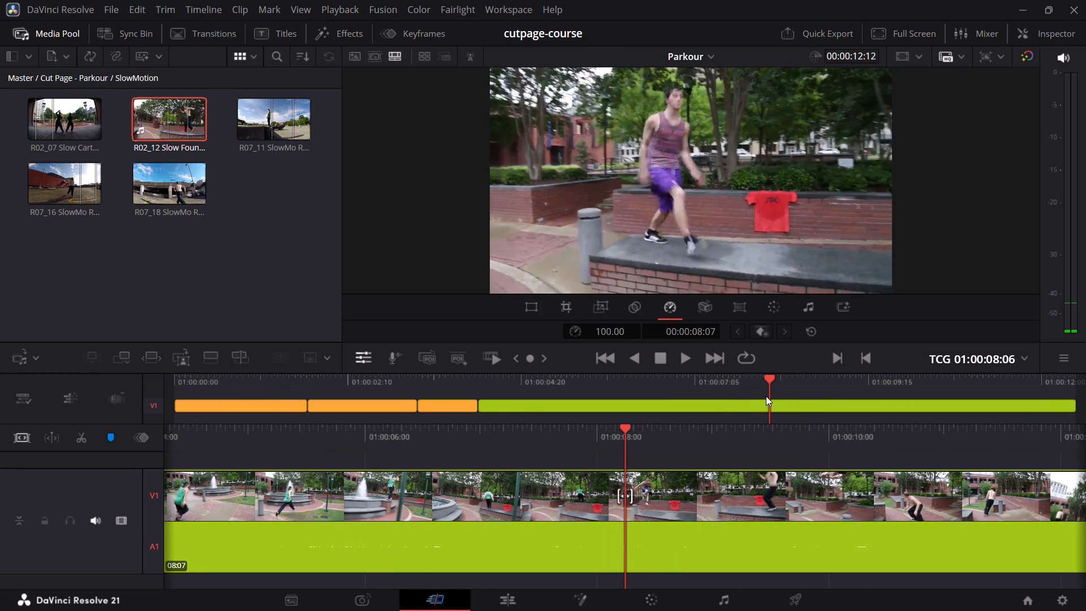
key(ctrl+v)
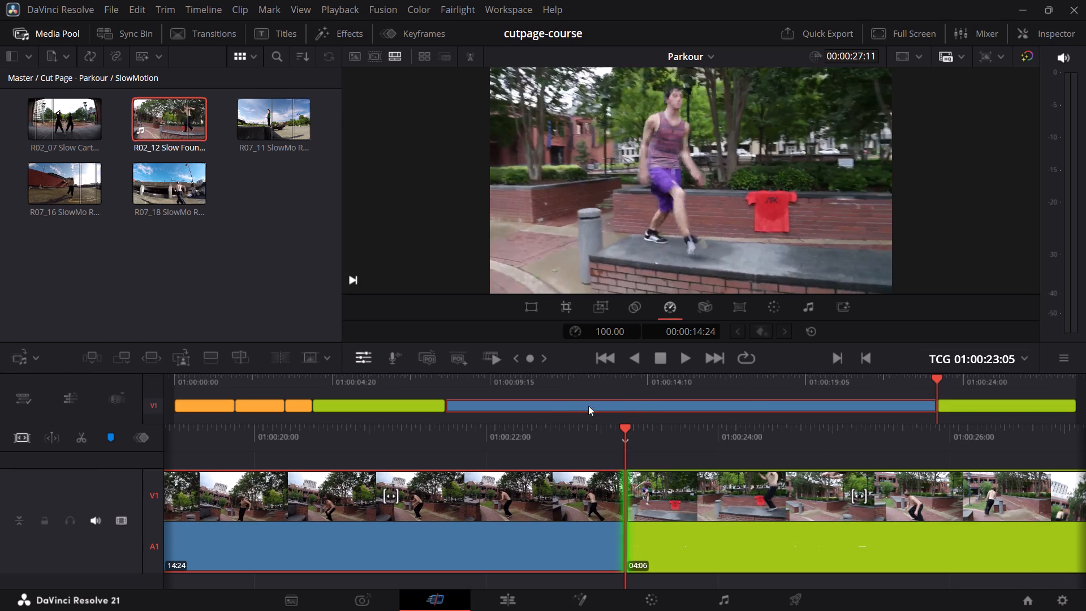
Review the transition from the first Fountain Skip part into the inserted Slow Fountain Flips clip.
drag(523, 379, 373, 390)
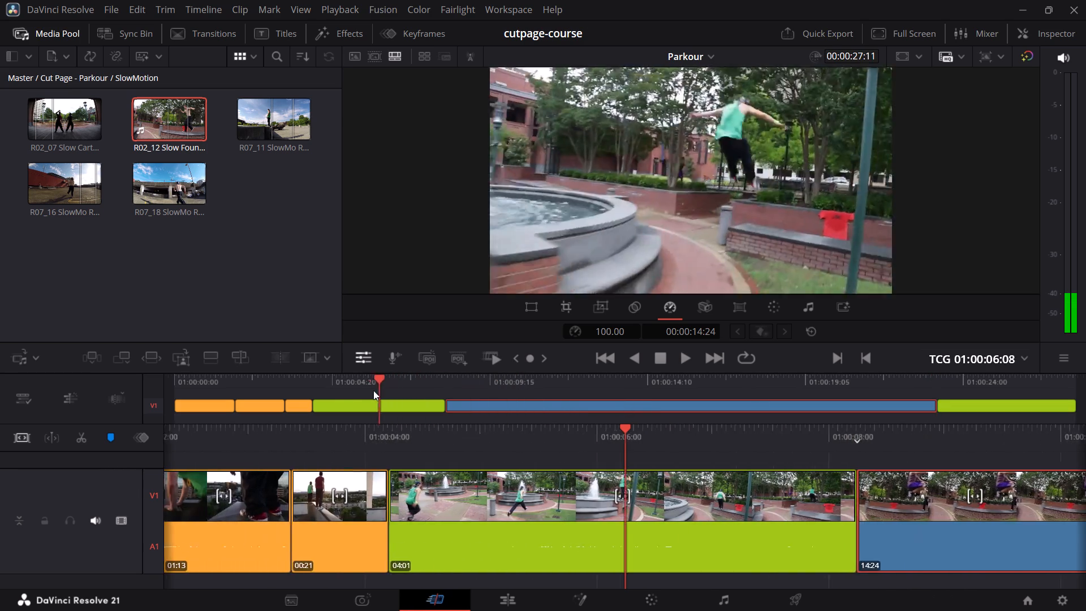
drag(373, 390, 343, 399)
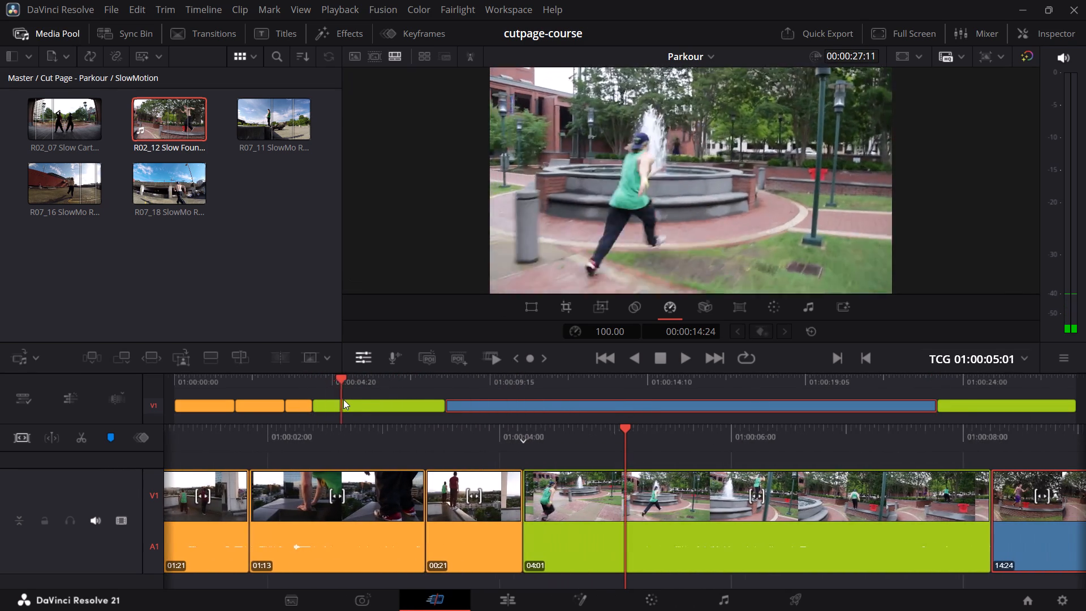
drag(343, 399, 454, 414)
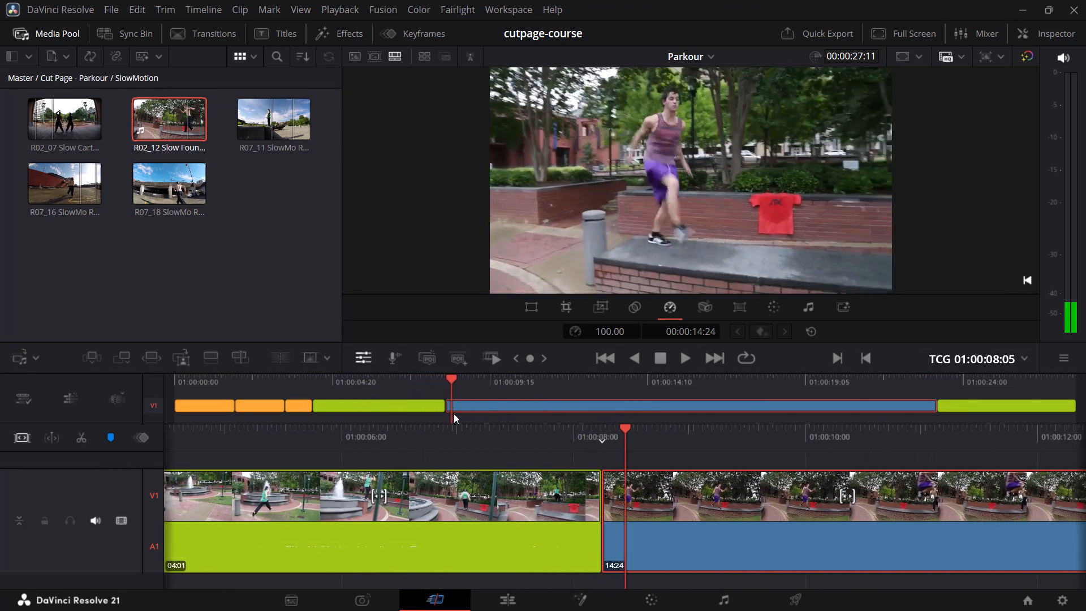
drag(454, 414, 565, 427)
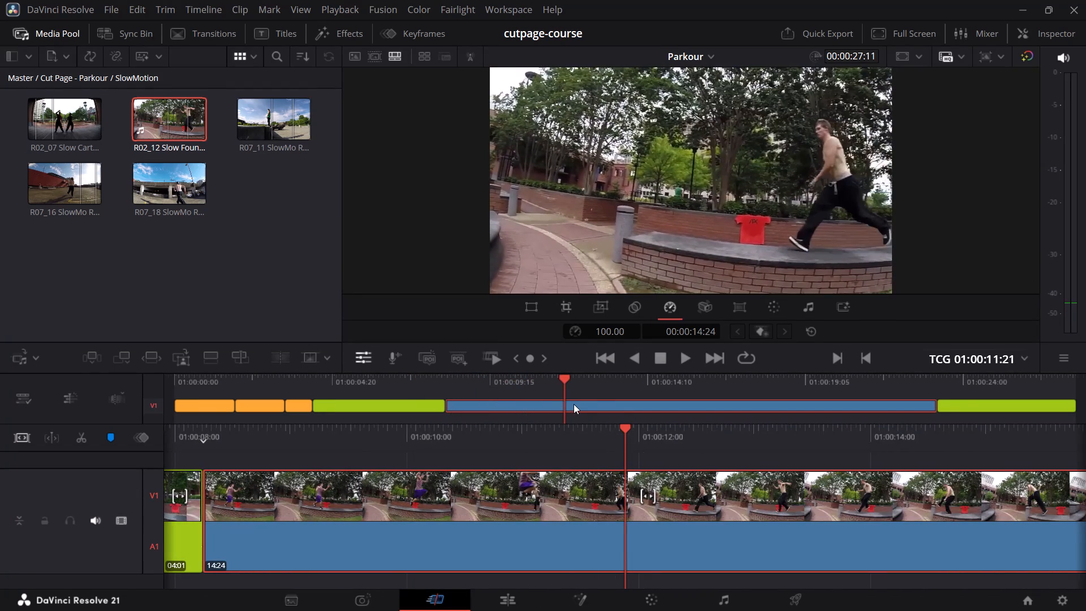